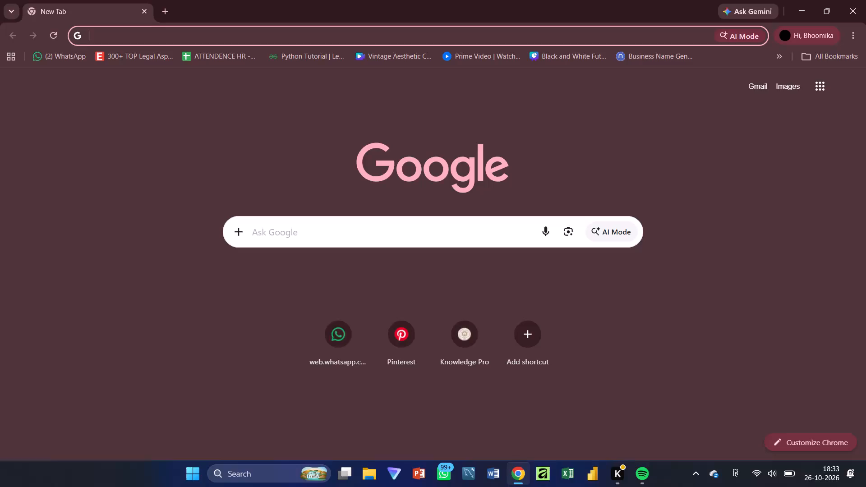
Search Google for canva, open the Canva India site and log in to the account.
left_click(329, 225)
left_click(286, 301)
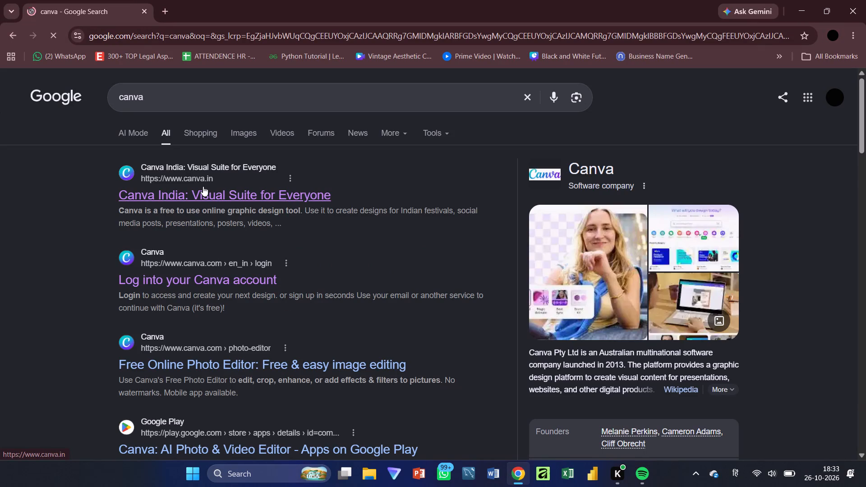
left_click(203, 186)
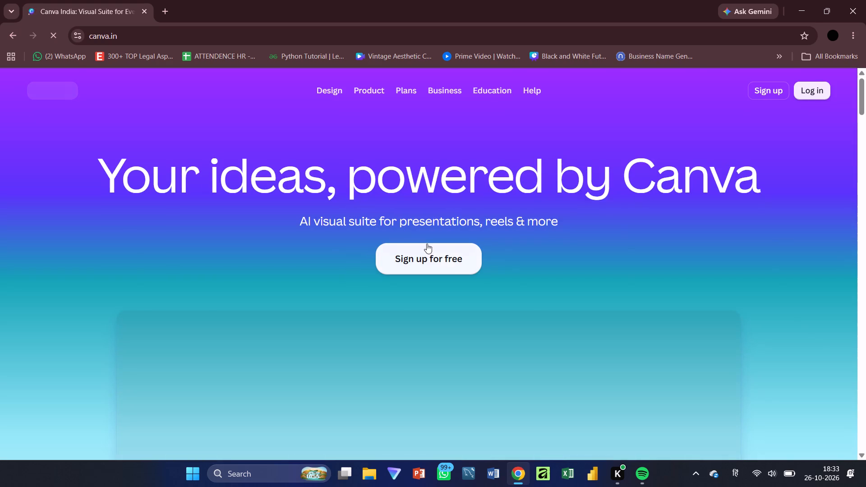
left_click(804, 88)
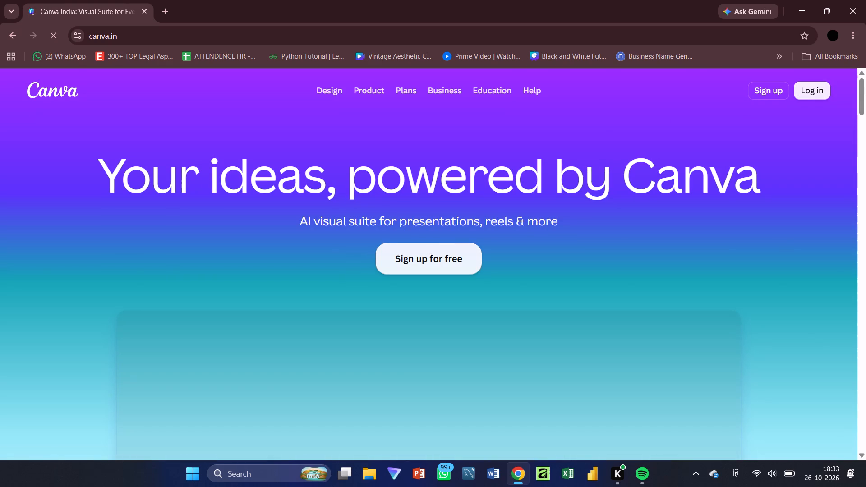
left_click(806, 87)
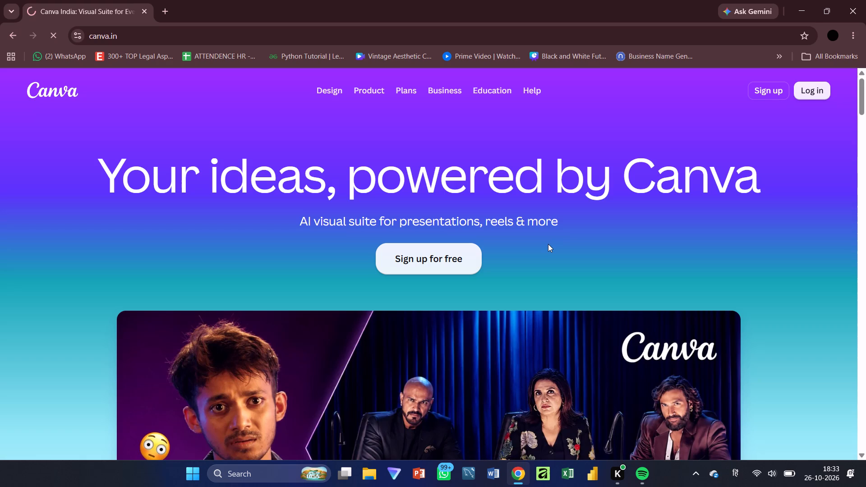
scroll(548, 244, "right", 2)
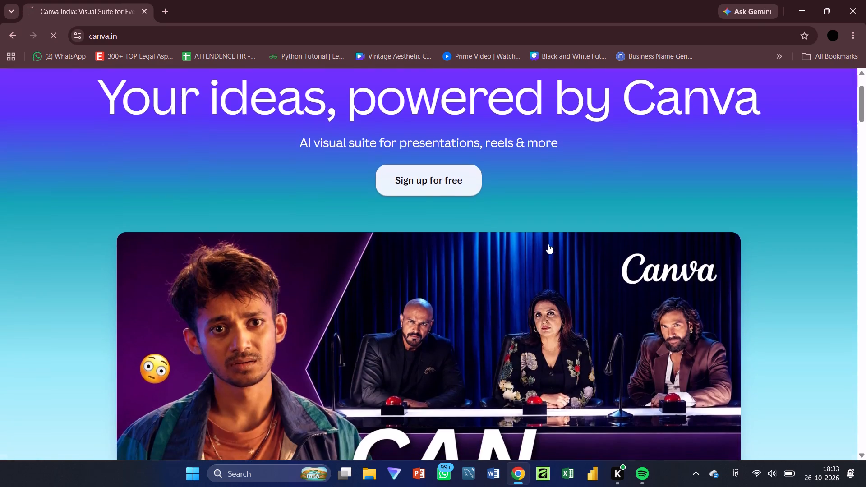
scroll(548, 244, "right", 1)
scroll(548, 244, "up", 5)
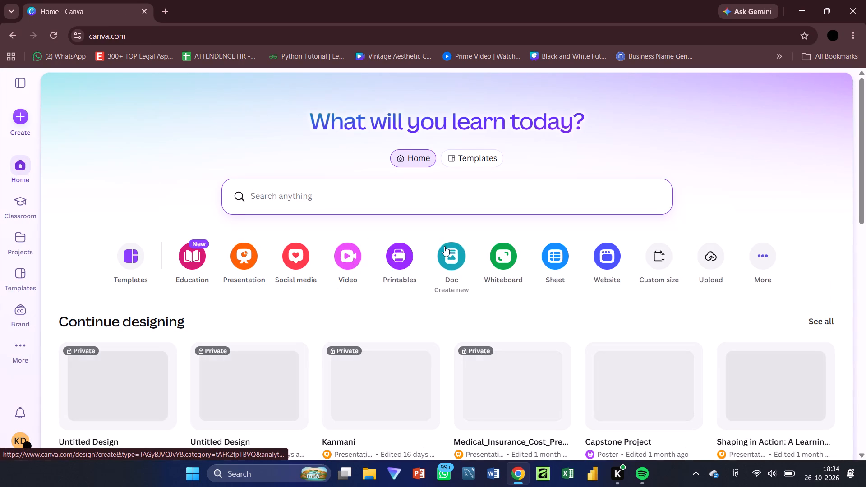
Search the printable design types for journal and create a blank 8.5 × 11 in Journal design.
left_click(402, 260)
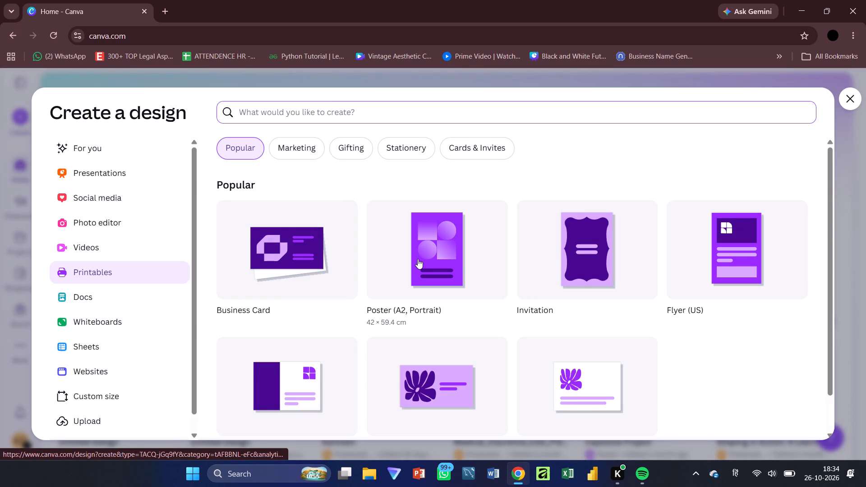
scroll(539, 269, "down", 1)
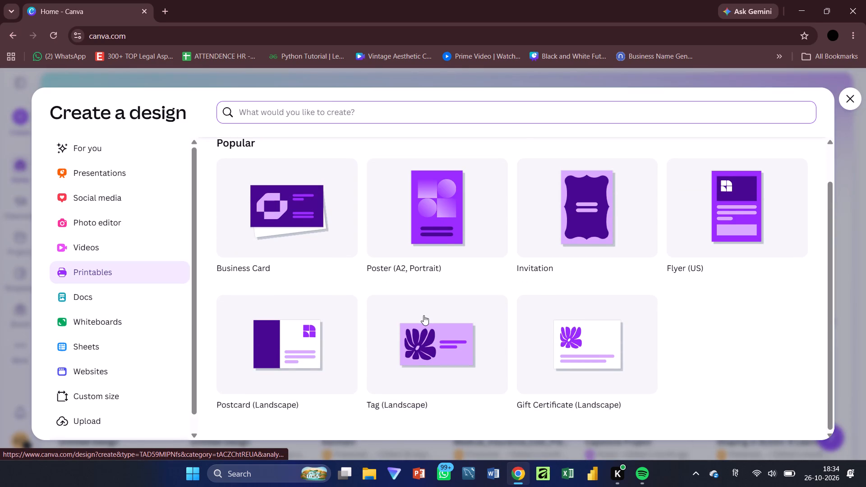
scroll(454, 346, "up", 2)
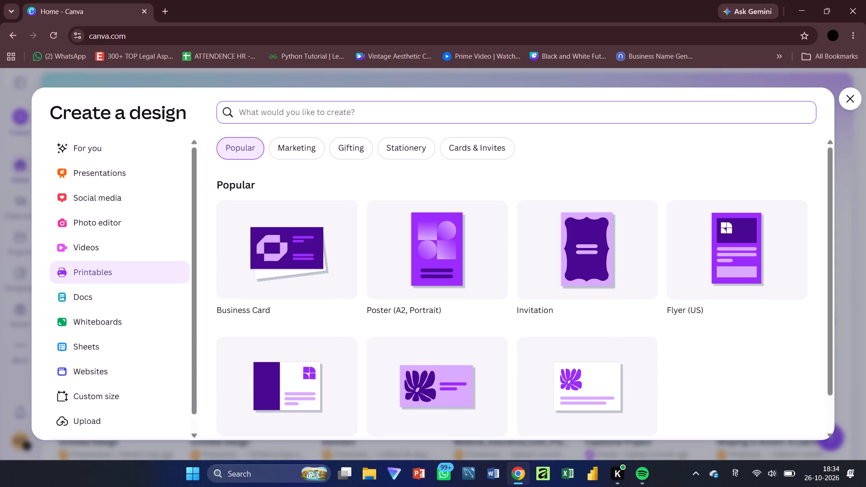
type("journa;")
key("BackSpace")
key("l")
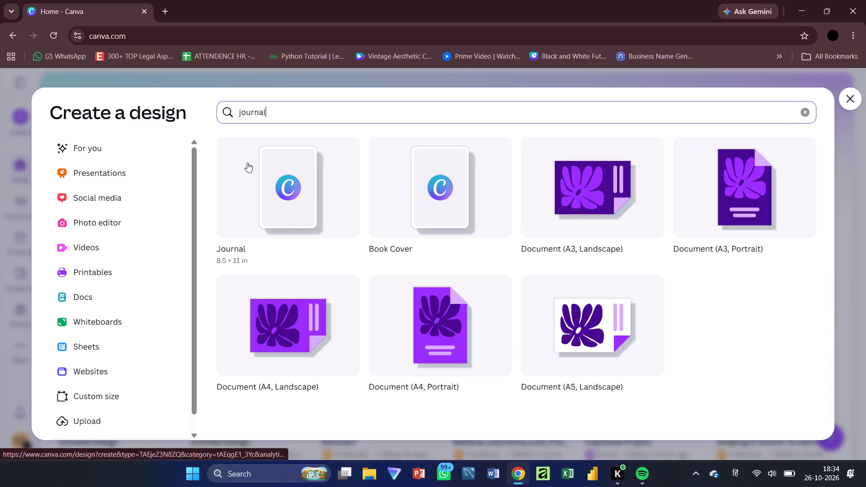
left_click(272, 180)
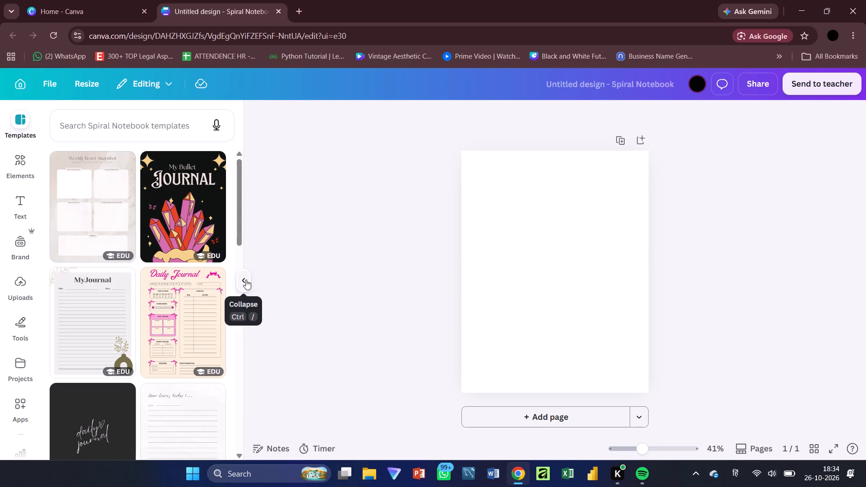
Collapse the template list and set the blank page's background to a very dark maroon from the default solid colors.
scroll(199, 327, "up", 1)
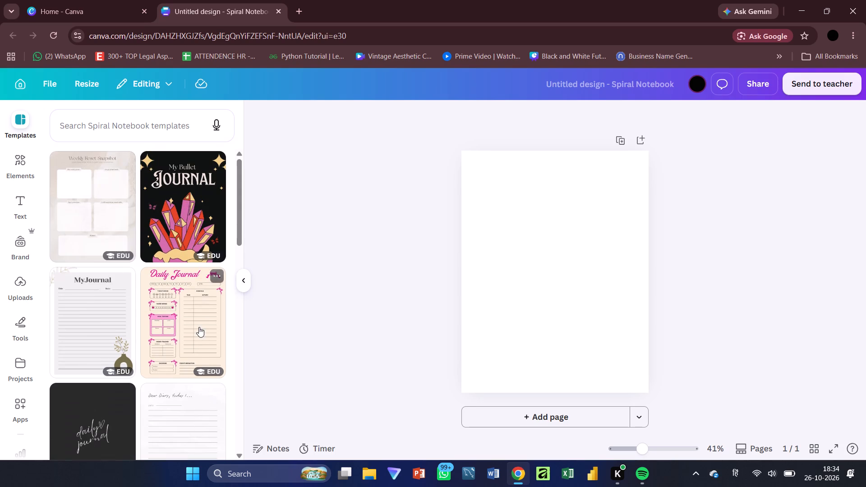
left_click(244, 277)
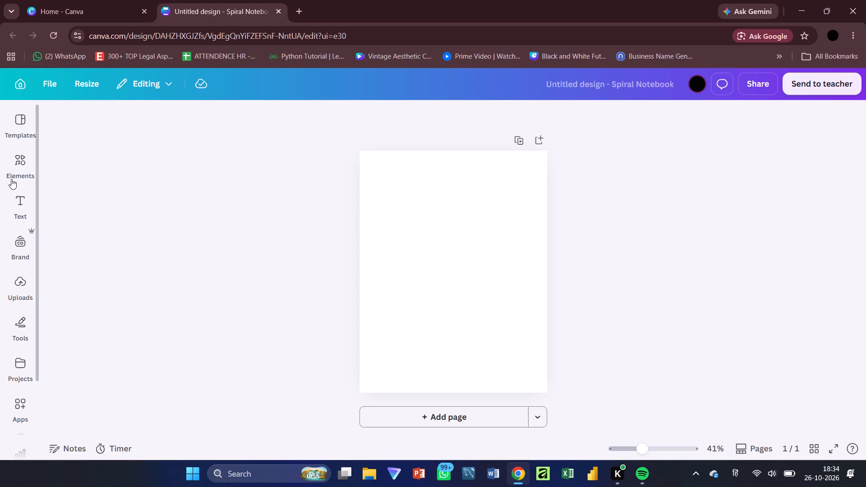
scroll(353, 276, "down", 1)
left_click(399, 223)
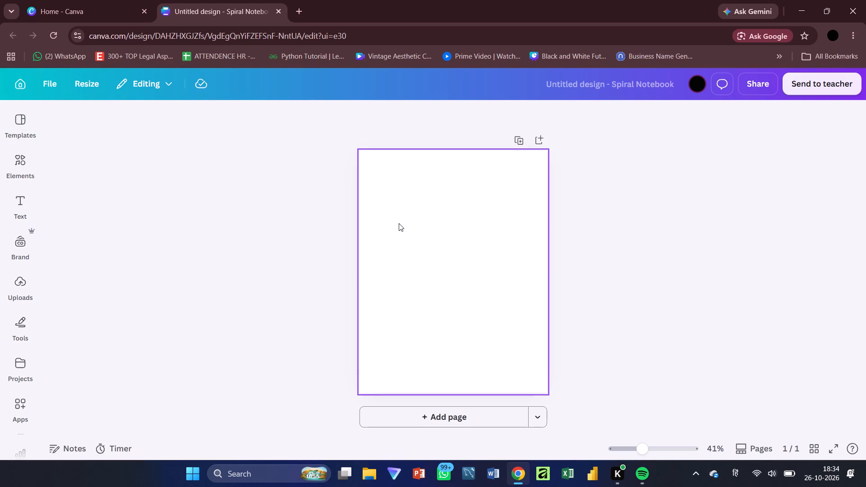
left_click(459, 116)
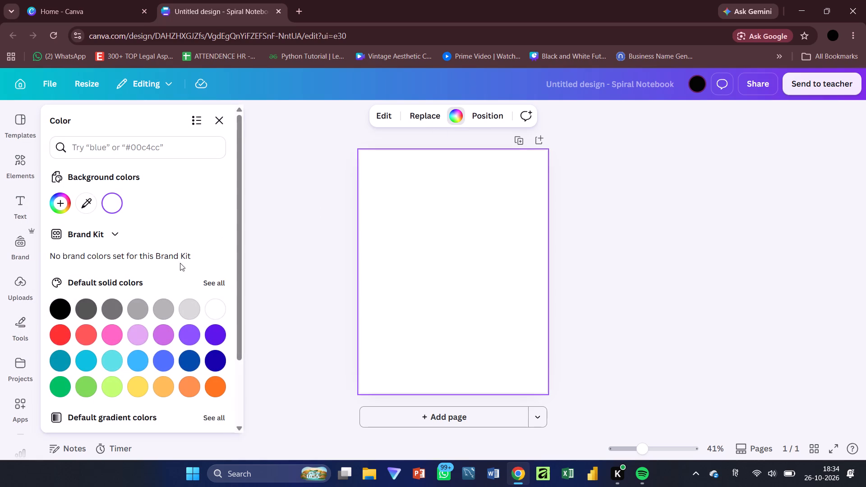
left_click(57, 311)
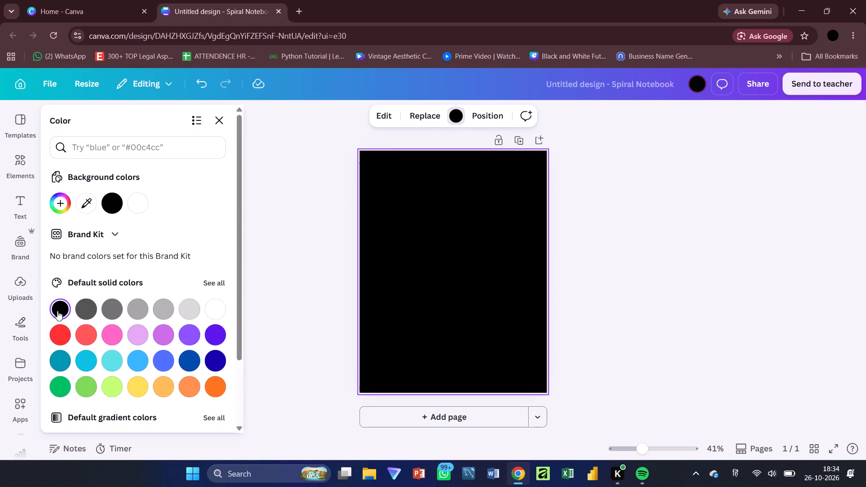
scroll(178, 349, "down", 1)
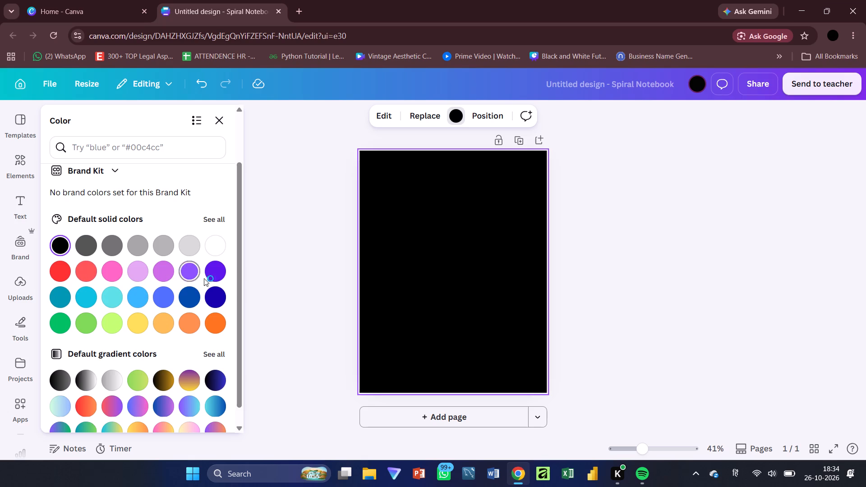
scroll(208, 280, "down", 1)
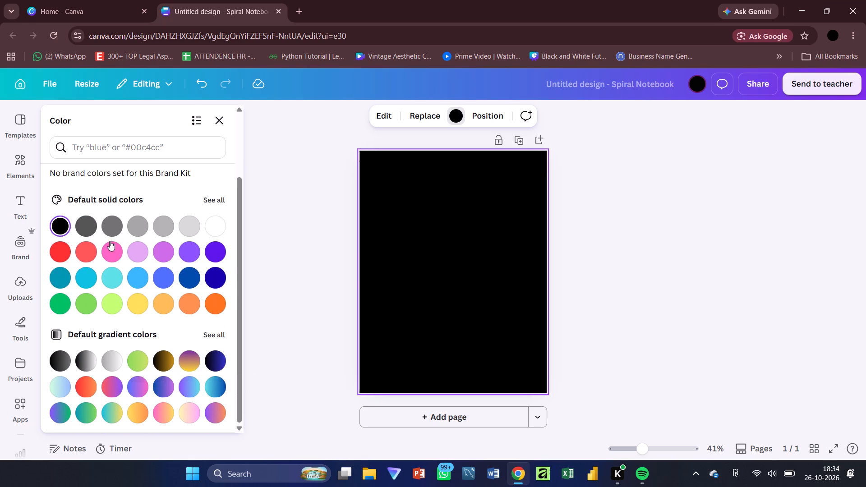
left_click(219, 201)
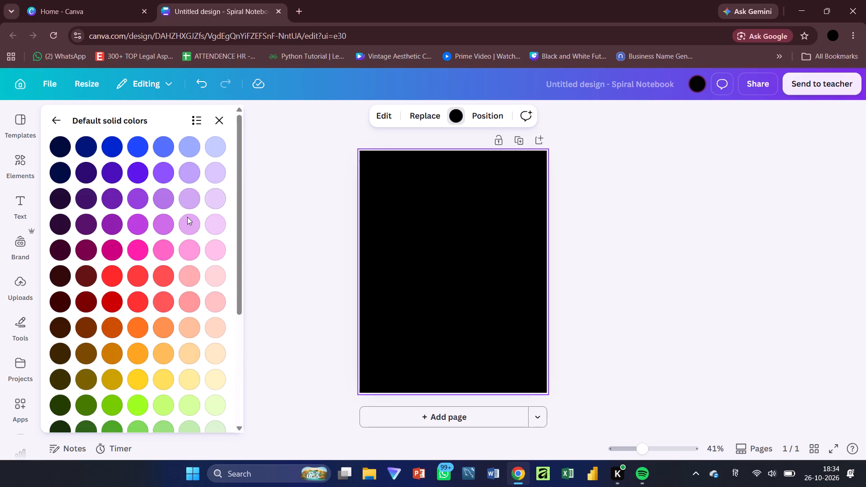
left_click(88, 230)
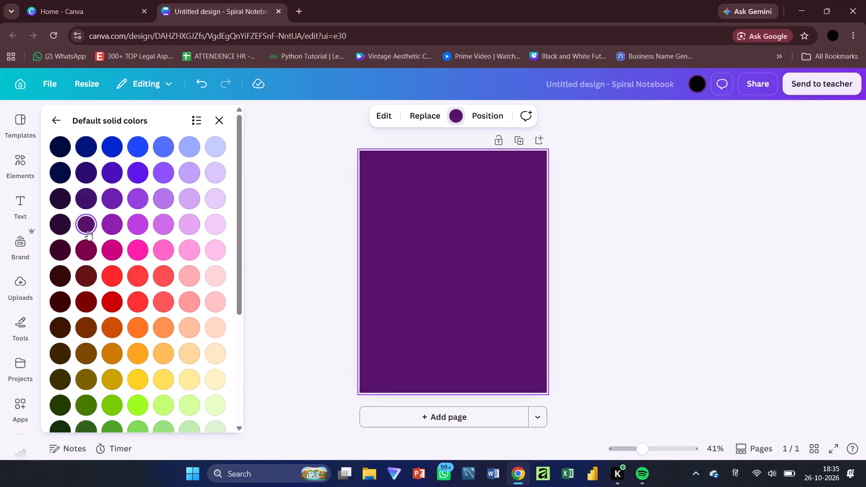
left_click(51, 227)
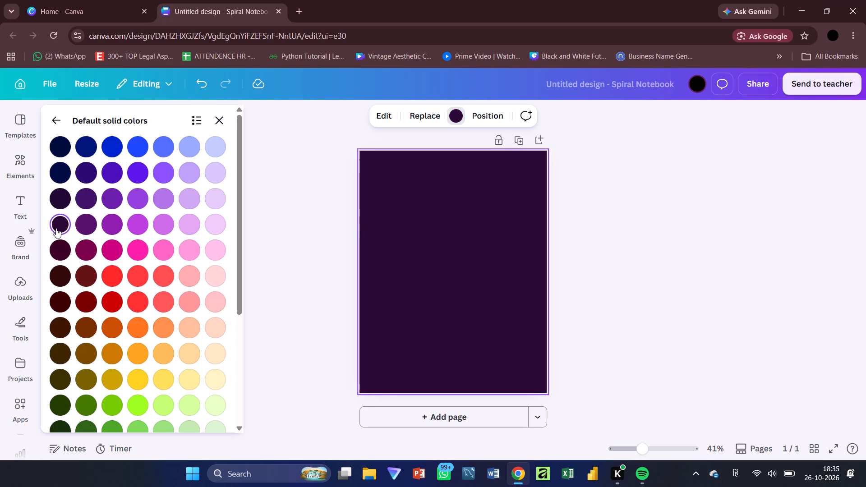
left_click(55, 197)
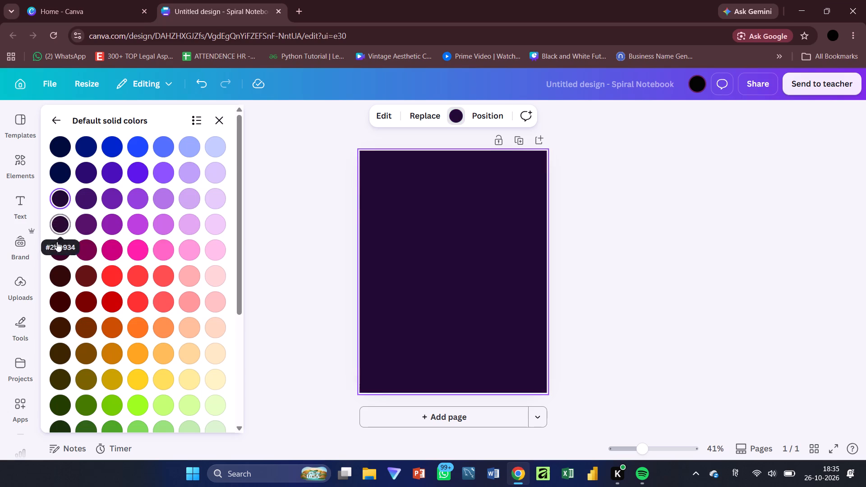
left_click(58, 245)
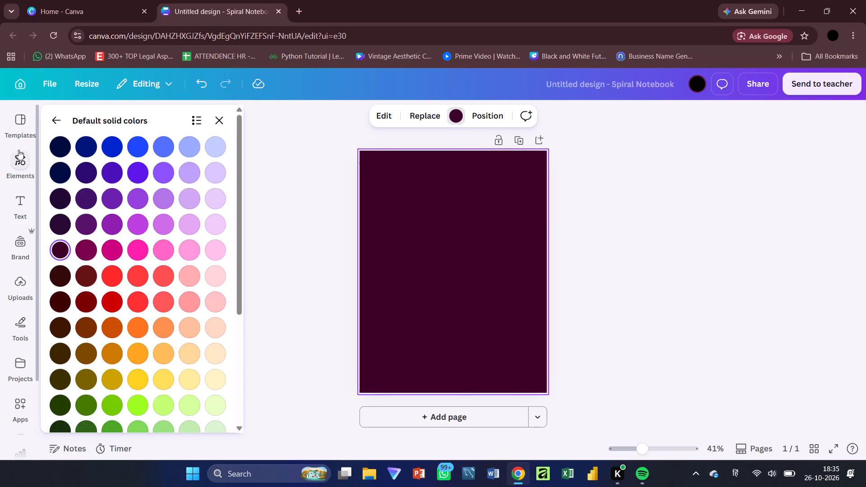
Browse the font combinations among the text options for a decorative text style that suits the dark maroon journal page.
left_click(15, 153)
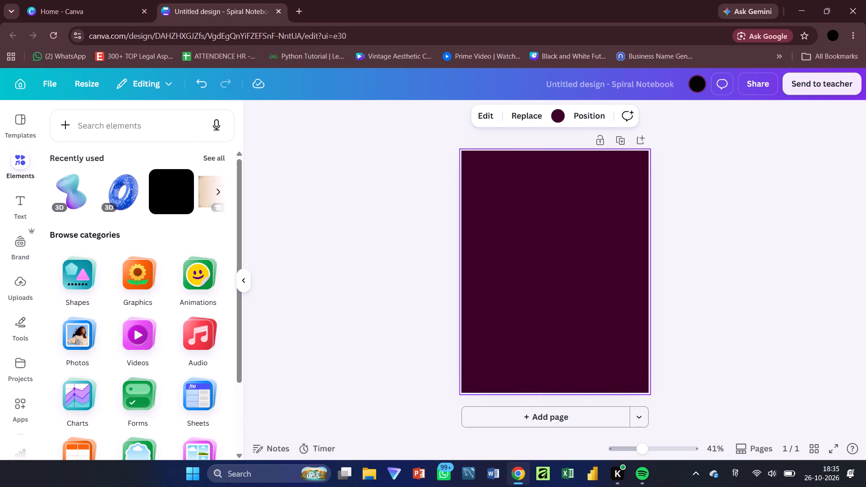
left_click(19, 206)
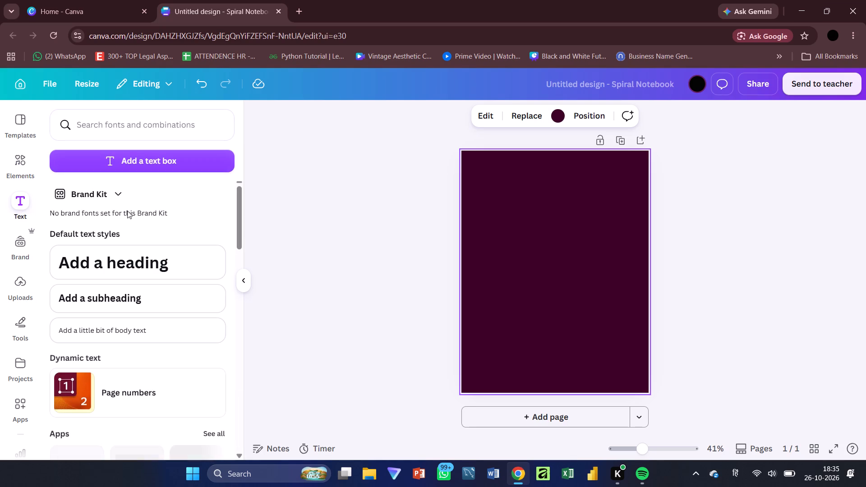
scroll(127, 211, "down", 5)
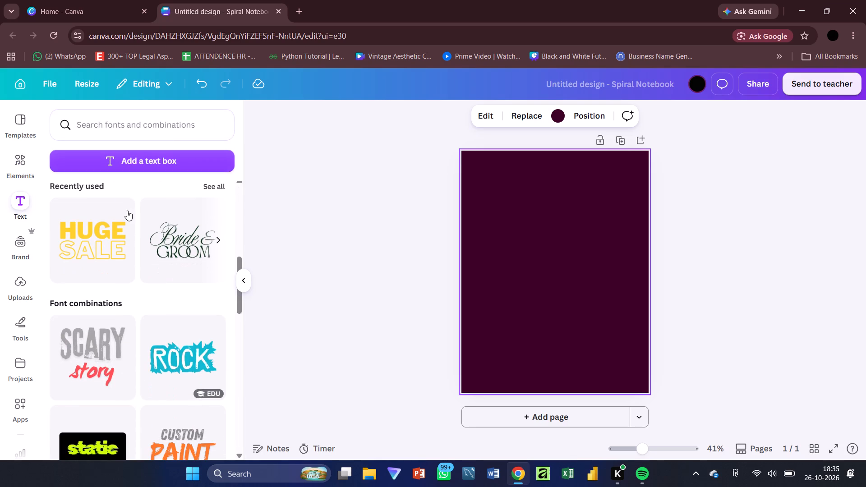
scroll(157, 326, "down", 1)
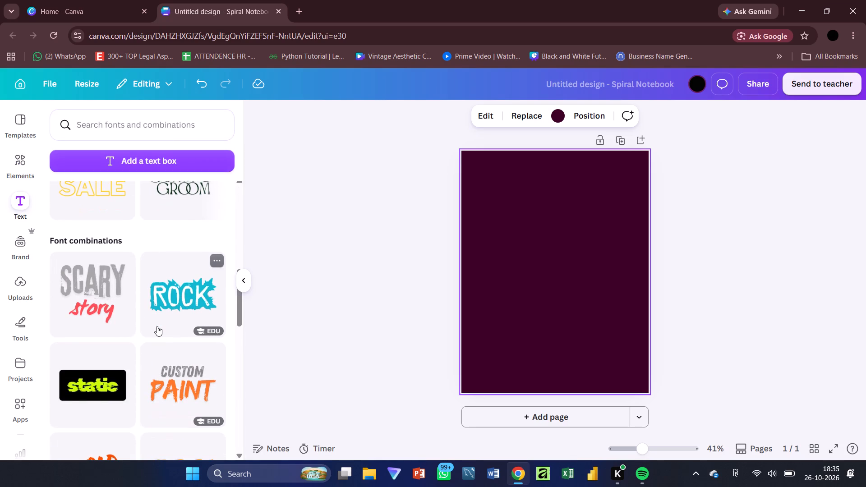
scroll(157, 326, "down", 3)
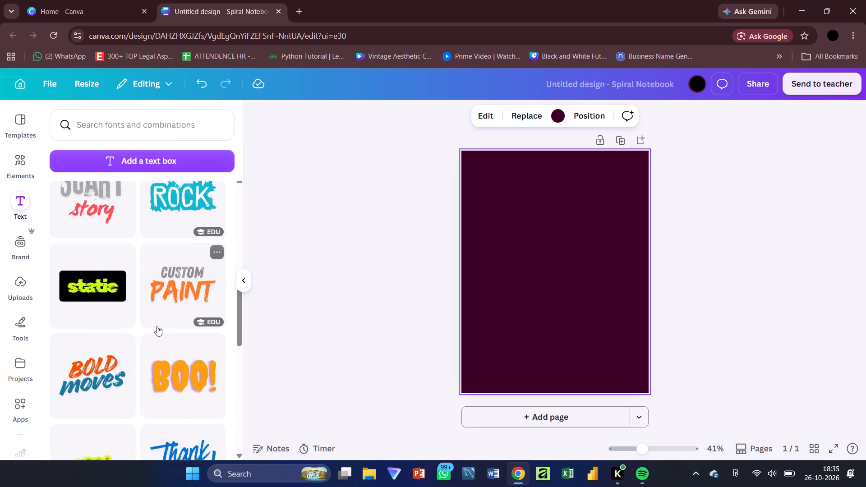
scroll(157, 326, "down", 4)
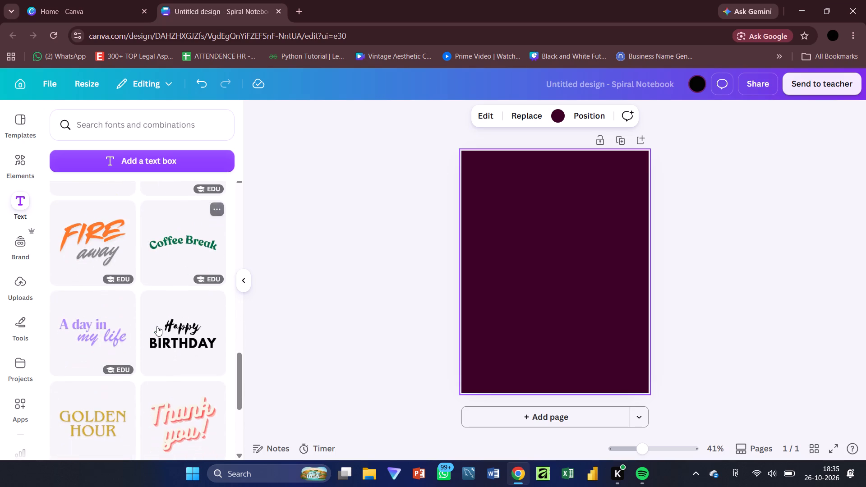
scroll(157, 326, "down", 2)
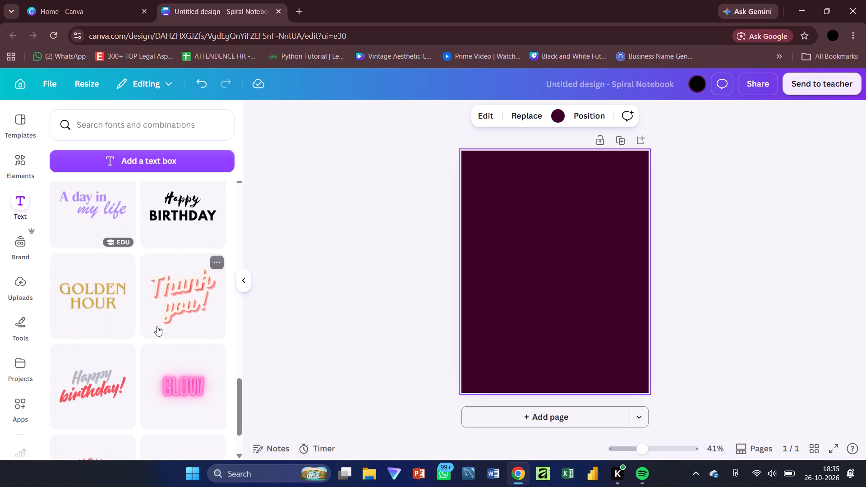
scroll(157, 326, "down", 6)
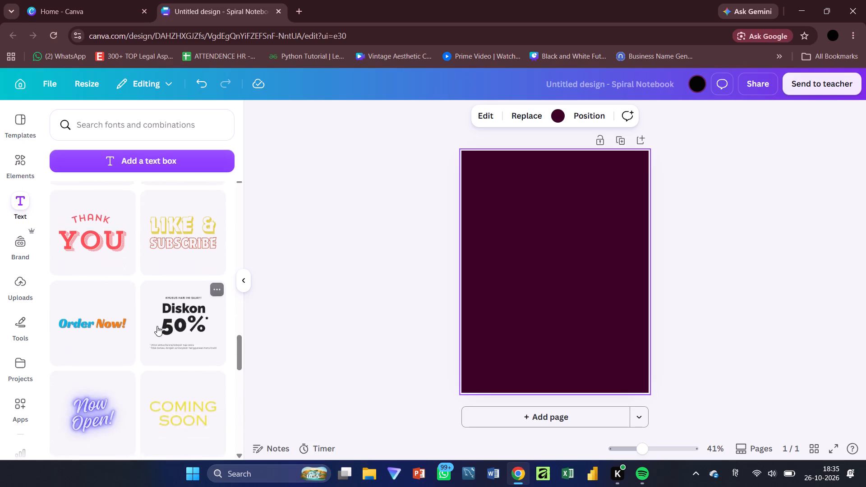
scroll(157, 326, "down", 6)
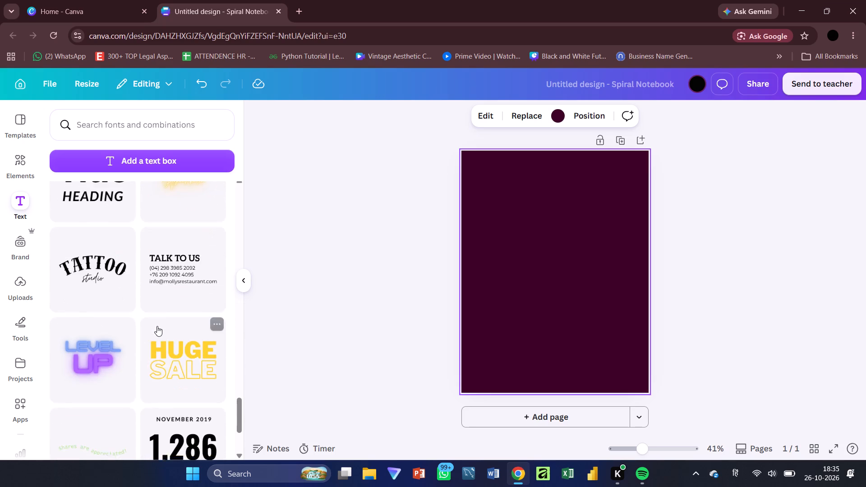
scroll(157, 326, "down", 5)
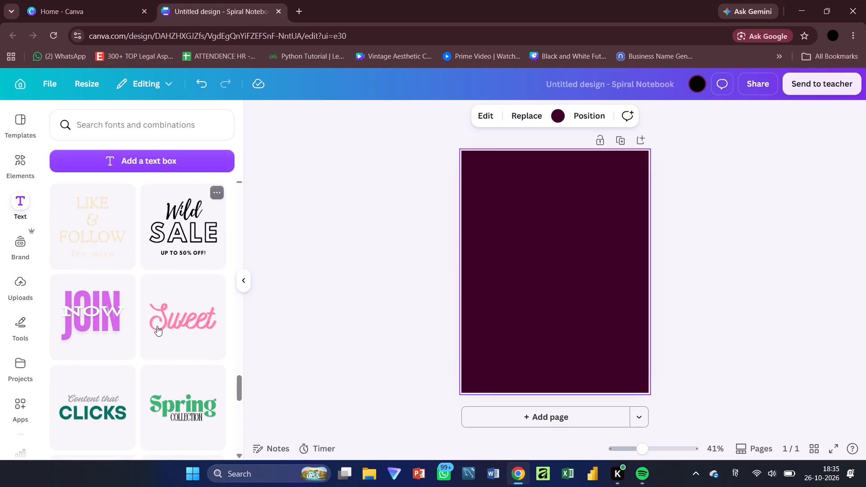
scroll(157, 326, "down", 4)
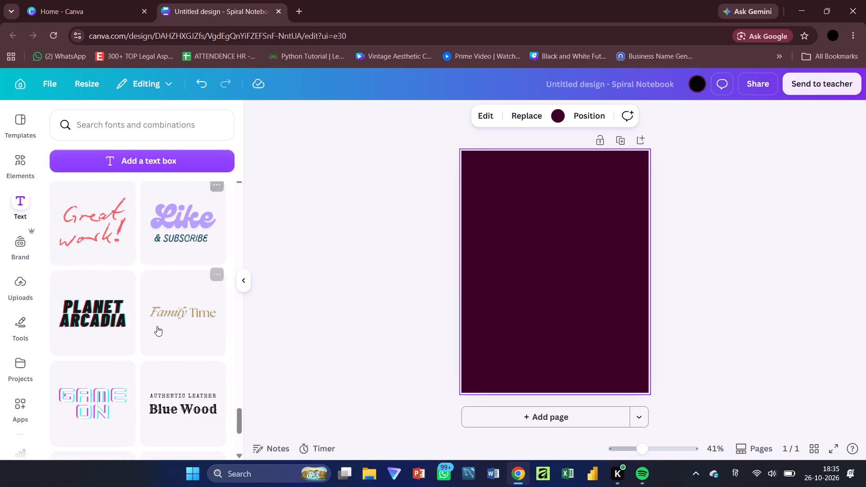
scroll(157, 326, "down", 3)
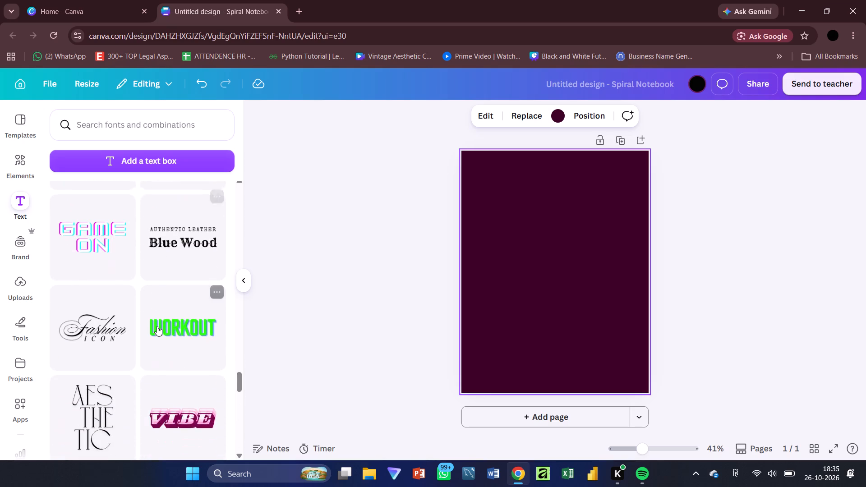
scroll(157, 326, "down", 3)
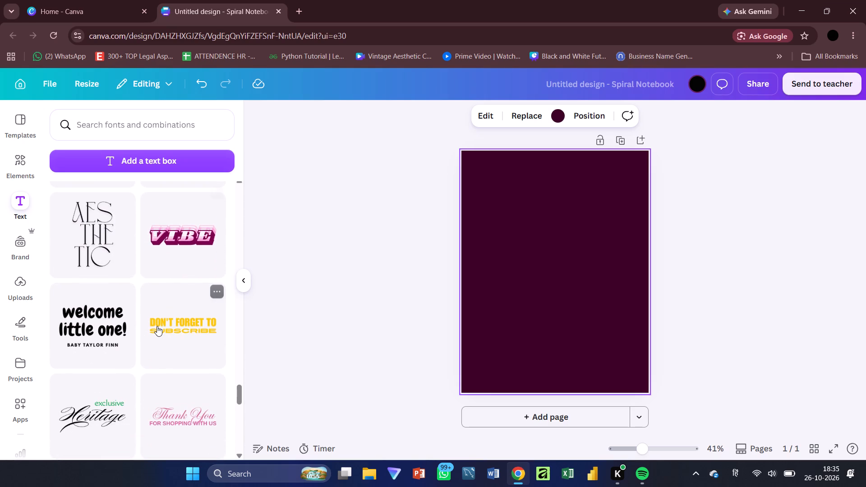
scroll(157, 326, "down", 4)
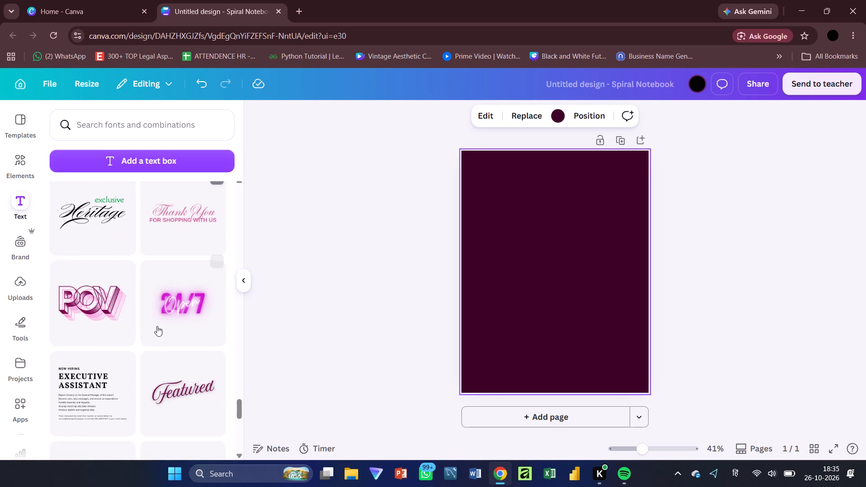
scroll(157, 326, "down", 4)
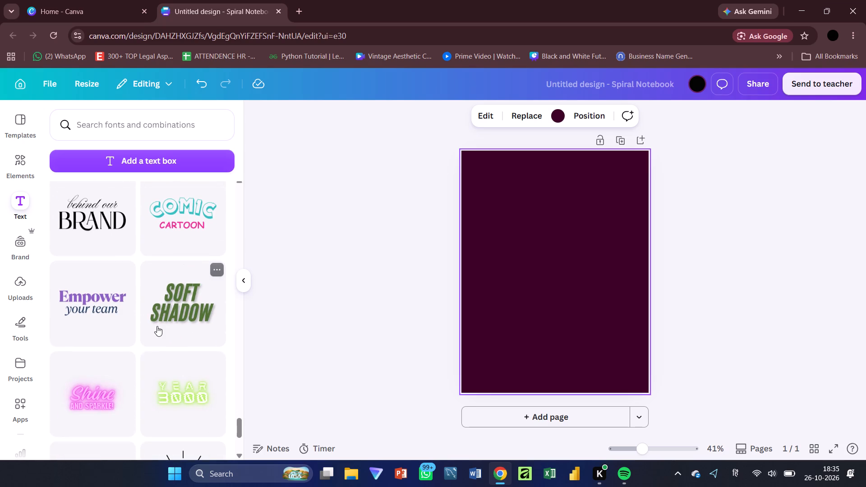
scroll(157, 326, "down", 1)
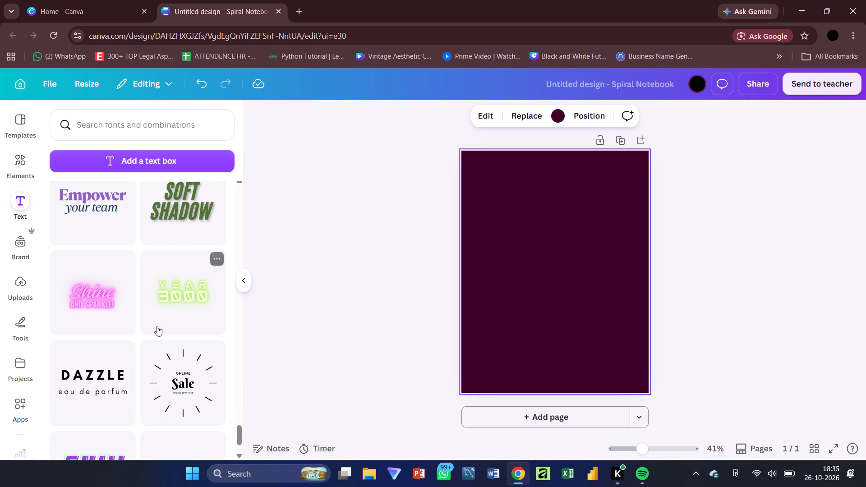
scroll(157, 326, "down", 1)
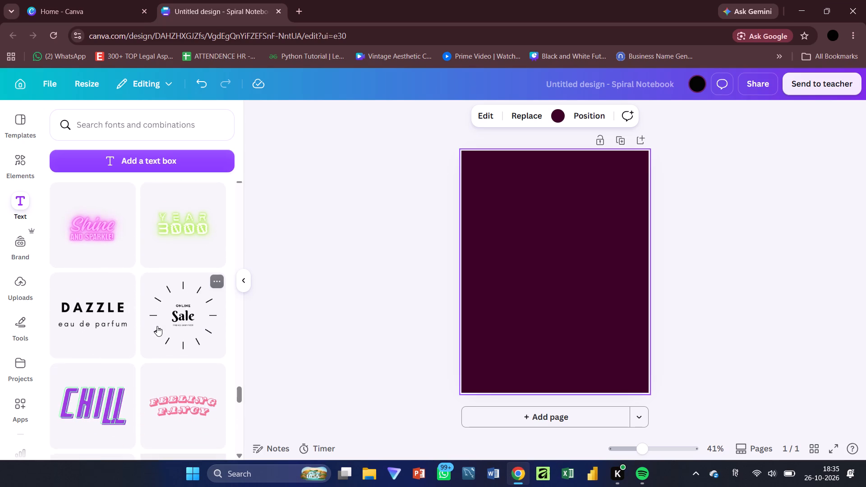
scroll(157, 326, "down", 3)
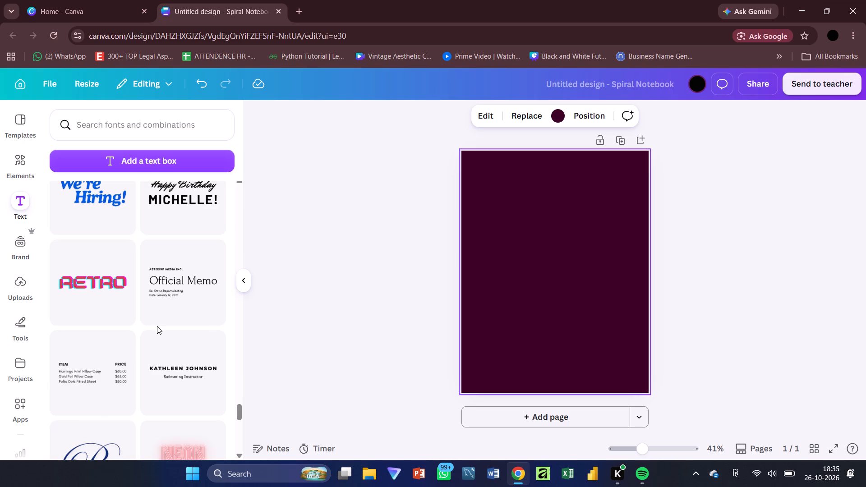
scroll(157, 326, "down", 3)
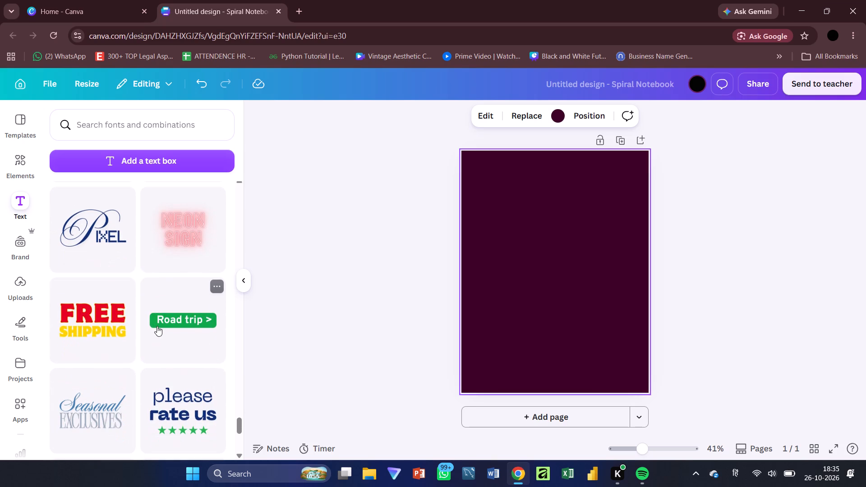
scroll(157, 326, "down", 2)
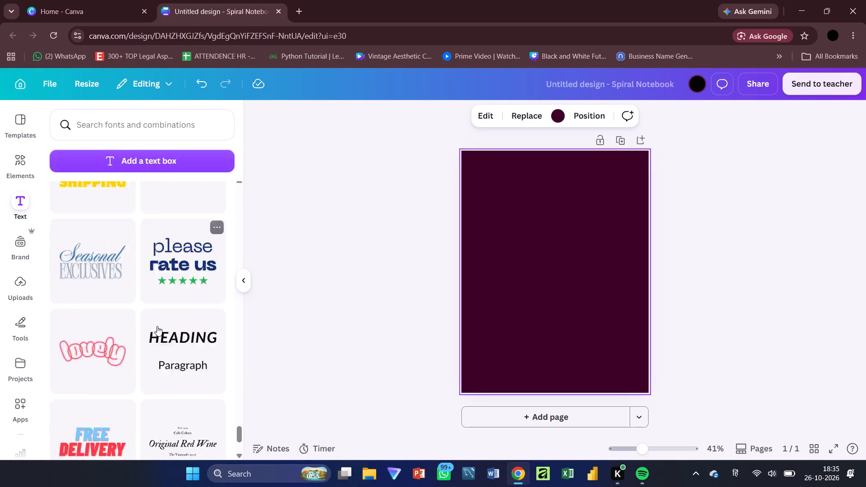
scroll(157, 326, "down", 8)
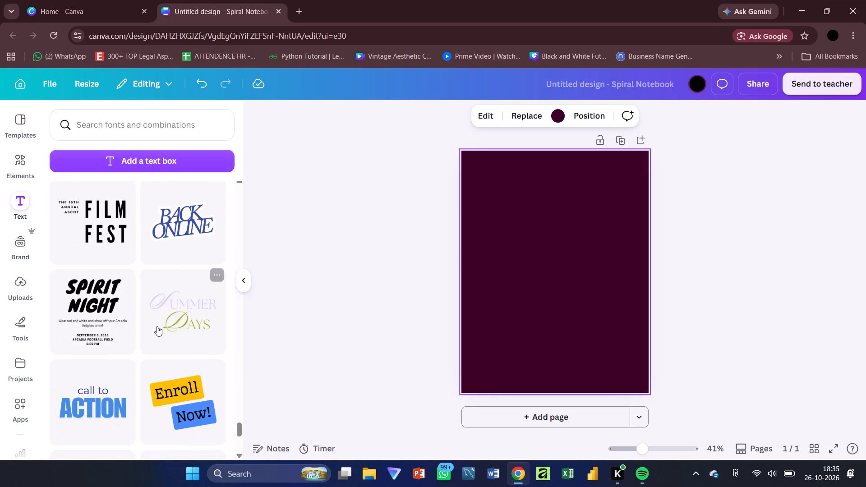
scroll(157, 326, "down", 4)
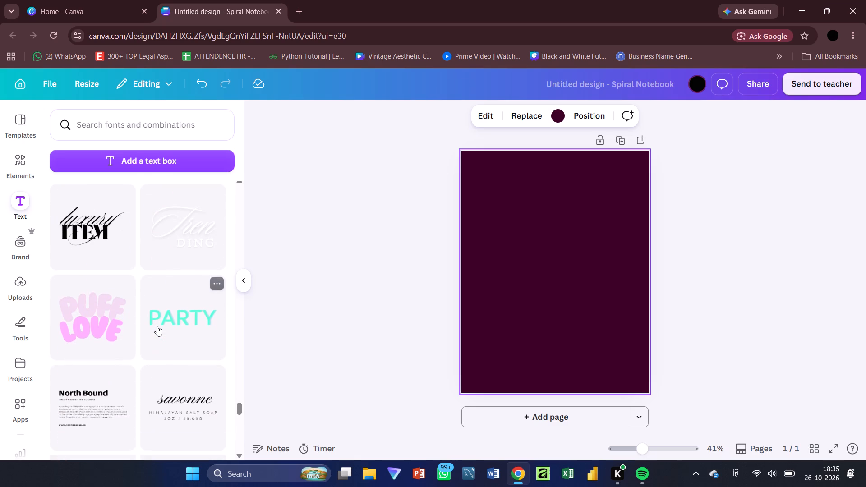
scroll(157, 326, "down", 3)
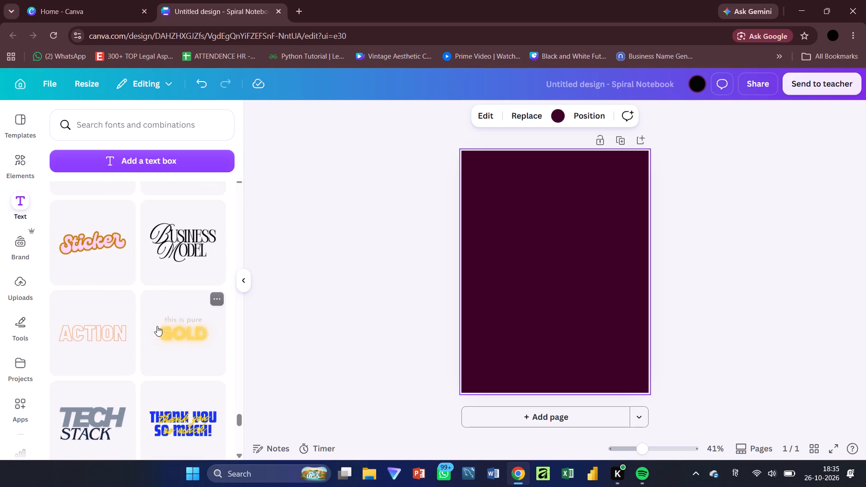
scroll(157, 326, "down", 5)
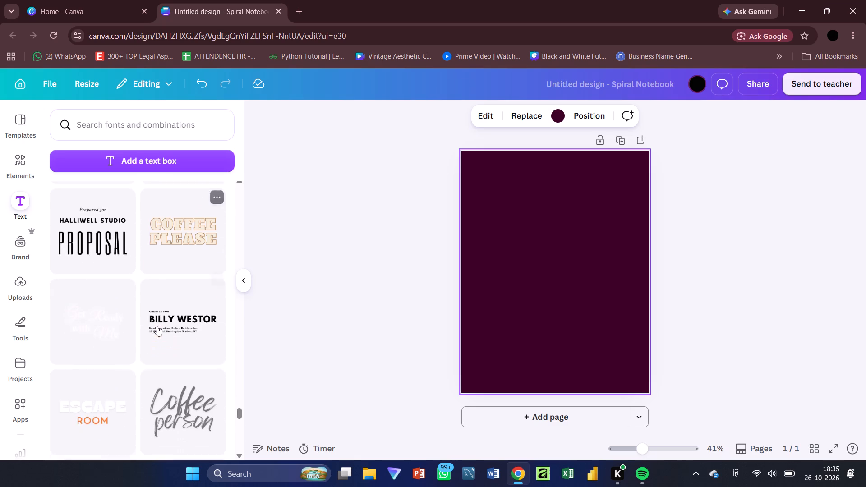
scroll(157, 326, "down", 4)
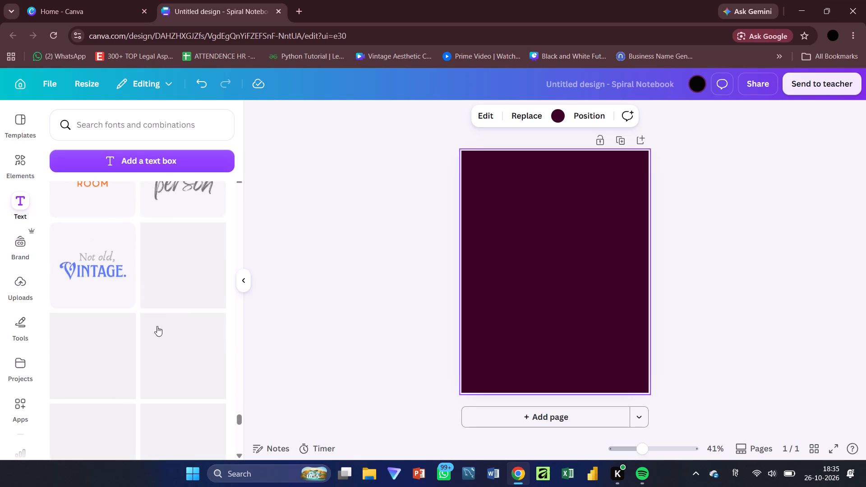
scroll(157, 326, "down", 4)
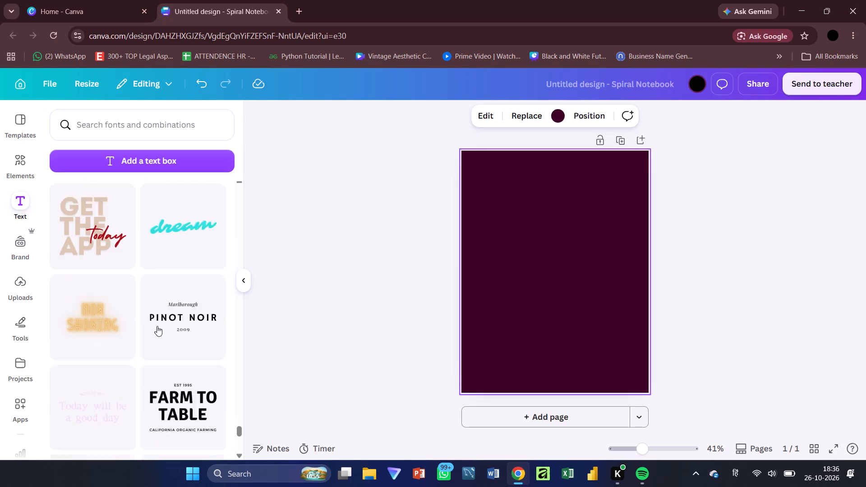
scroll(157, 326, "down", 7)
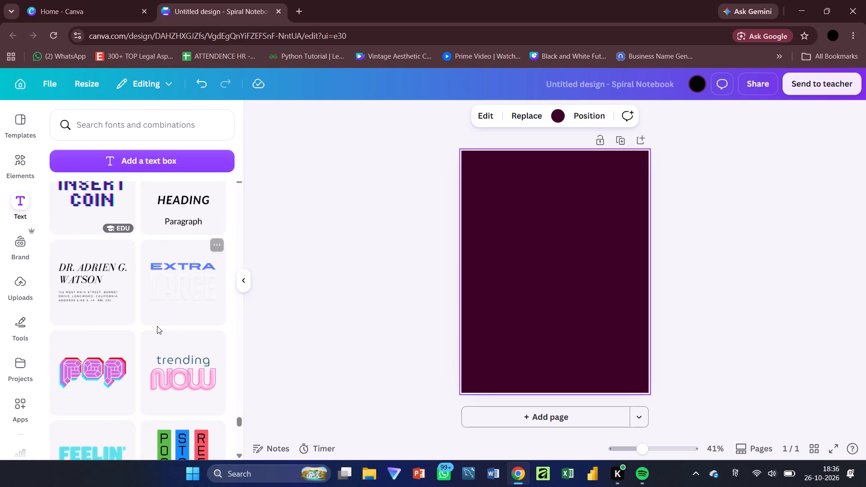
scroll(157, 326, "down", 3)
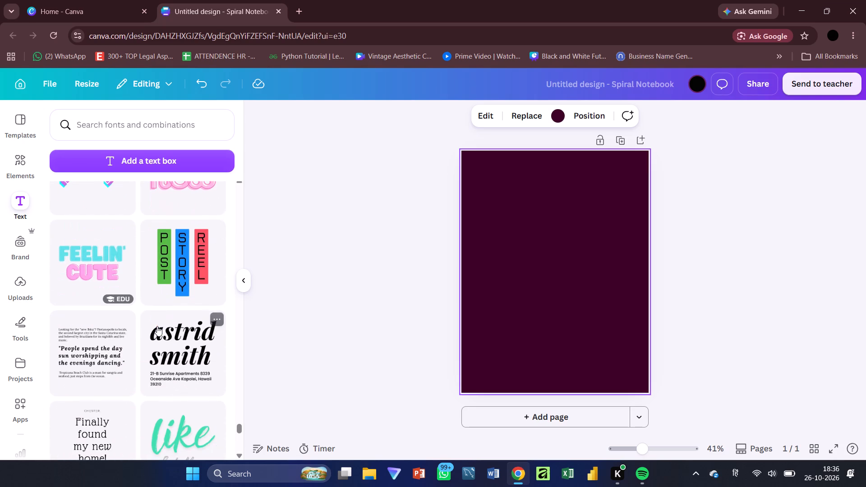
scroll(157, 326, "down", 7)
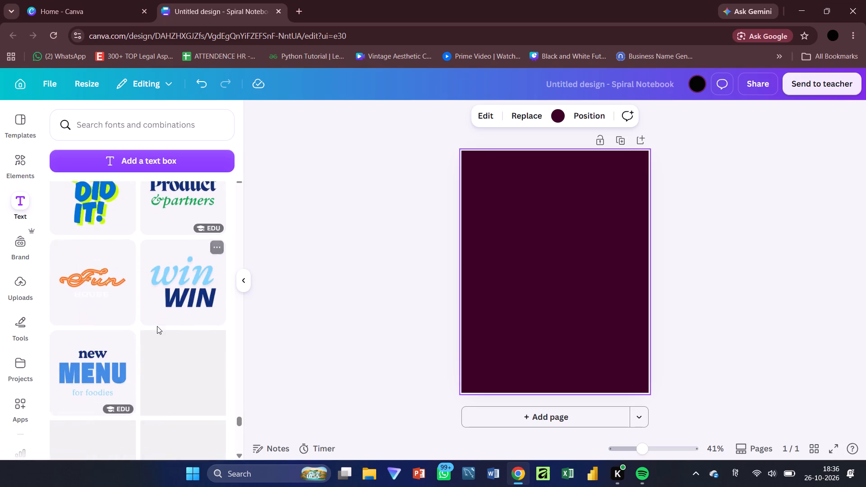
scroll(157, 326, "down", 6)
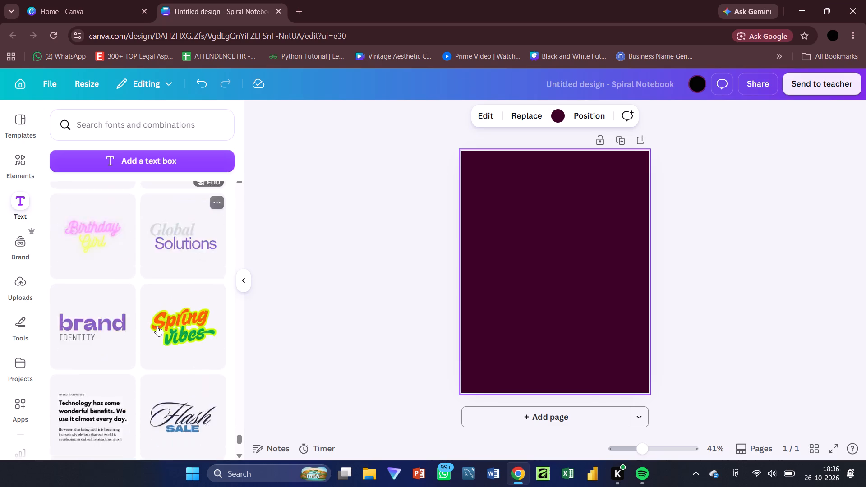
scroll(157, 326, "down", 5)
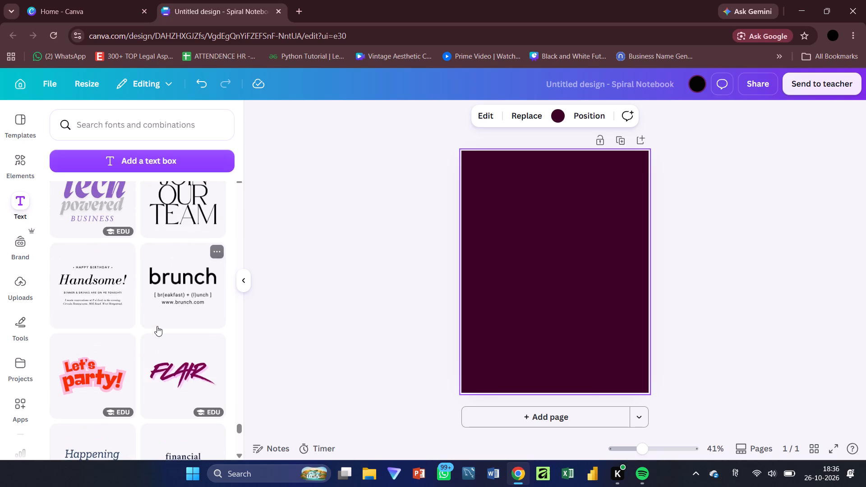
scroll(157, 326, "down", 4)
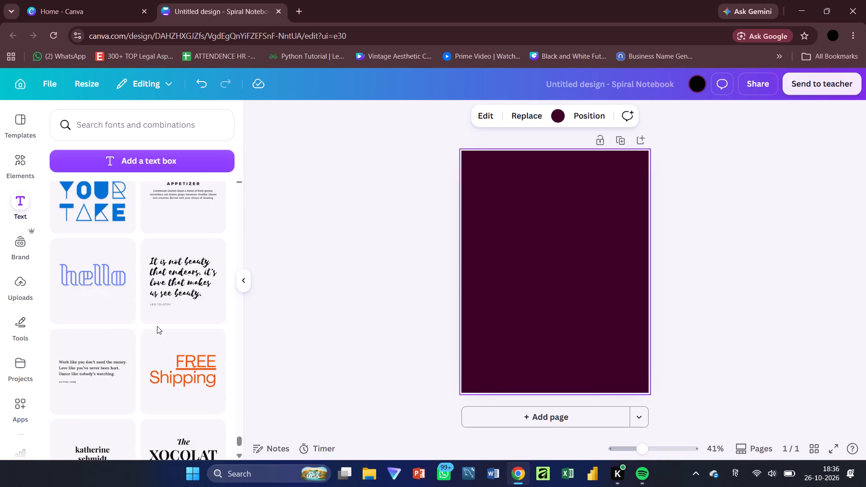
scroll(157, 326, "down", 2)
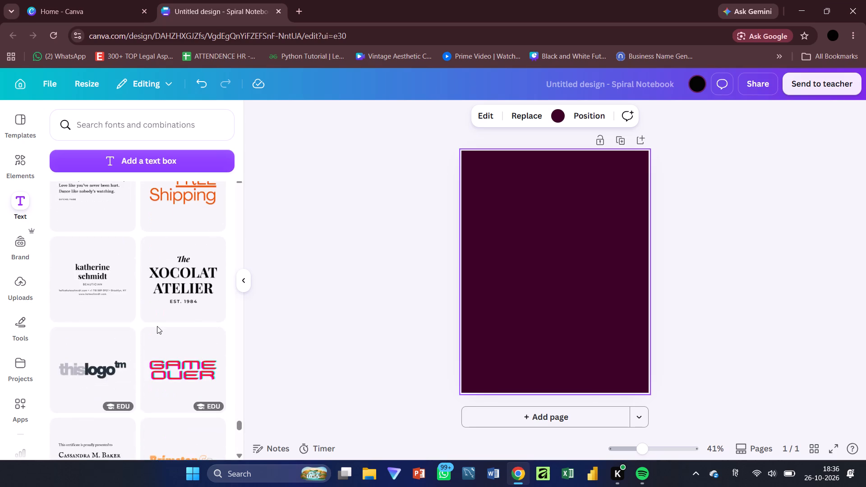
scroll(157, 326, "down", 7)
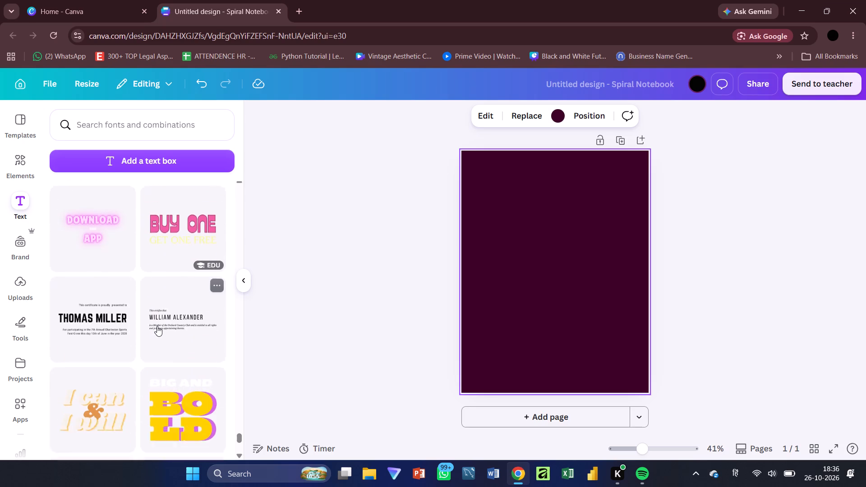
scroll(157, 326, "down", 5)
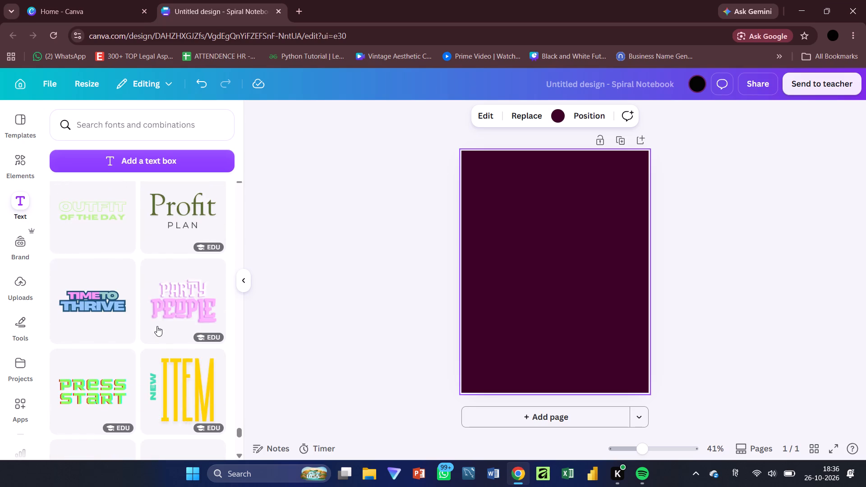
scroll(157, 326, "down", 3)
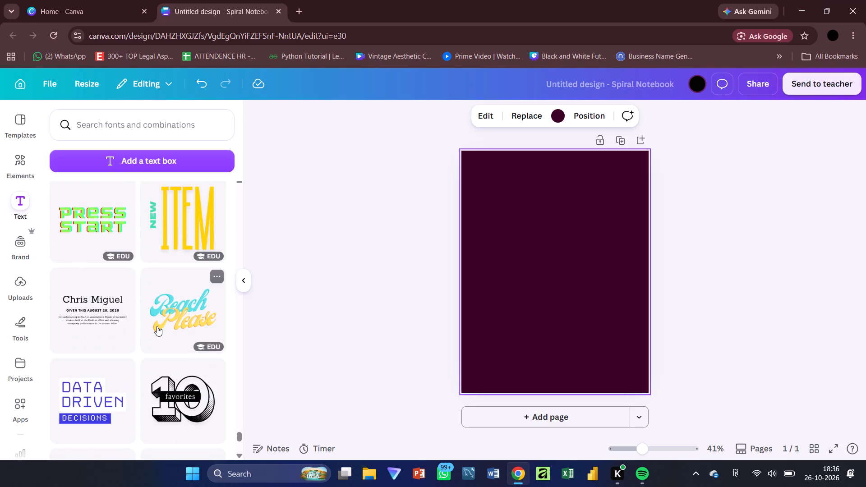
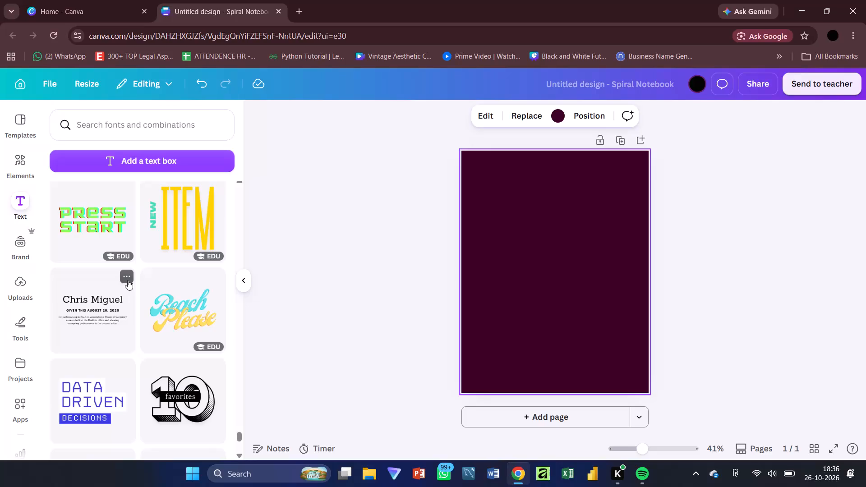
Look back through the font combinations up to the default text styles for a lettering style suited to the journal.
scroll(128, 280, "up", 2)
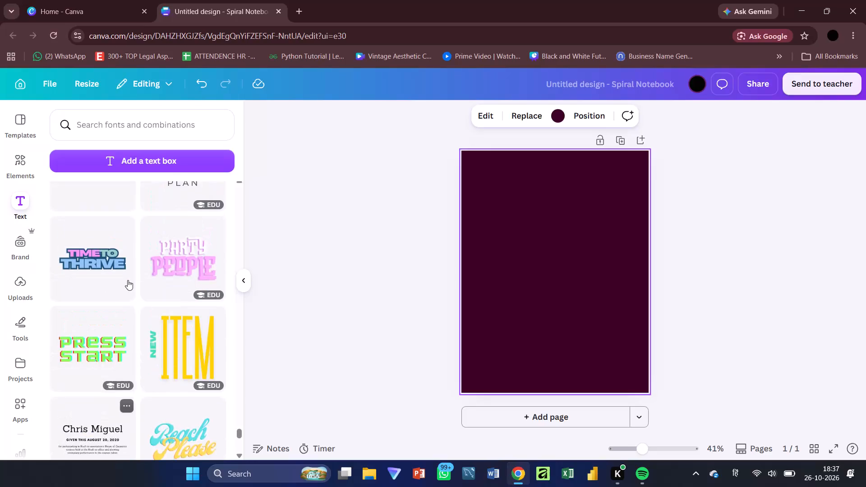
scroll(128, 280, "up", 10)
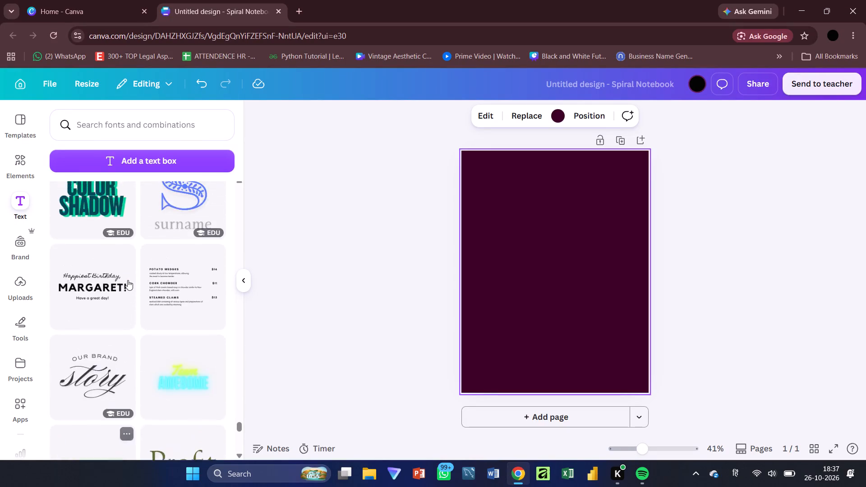
scroll(128, 280, "up", 10)
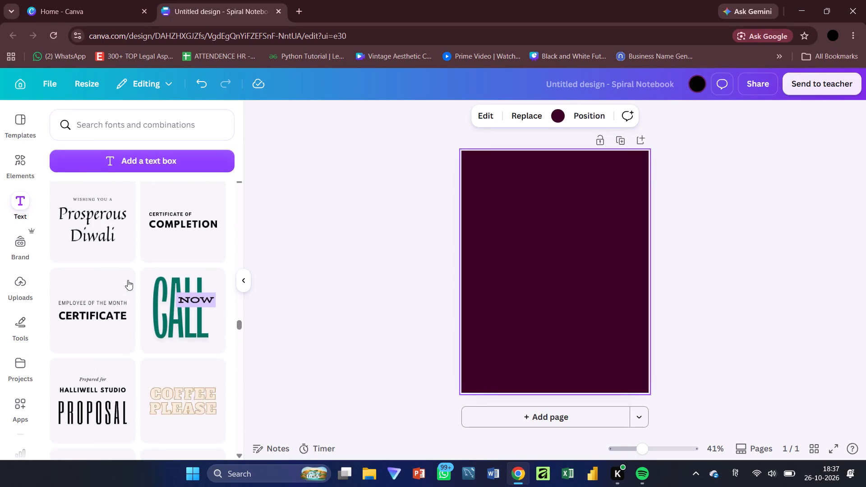
scroll(128, 280, "up", 11)
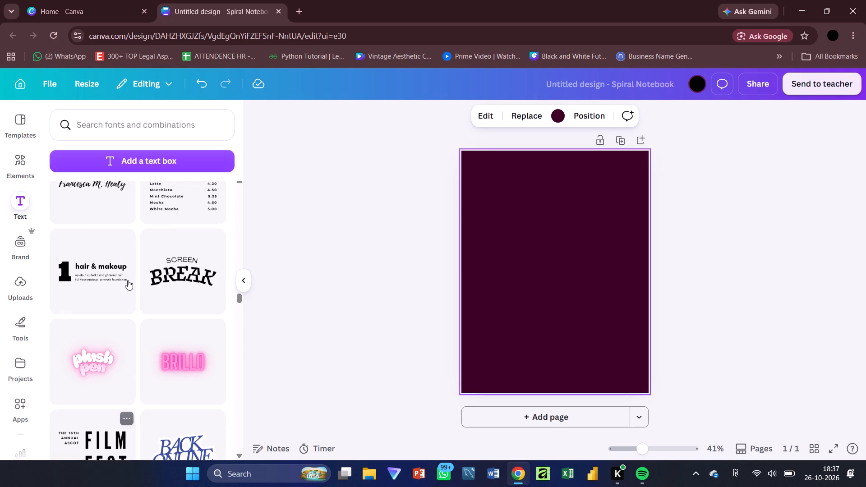
scroll(128, 280, "up", 8)
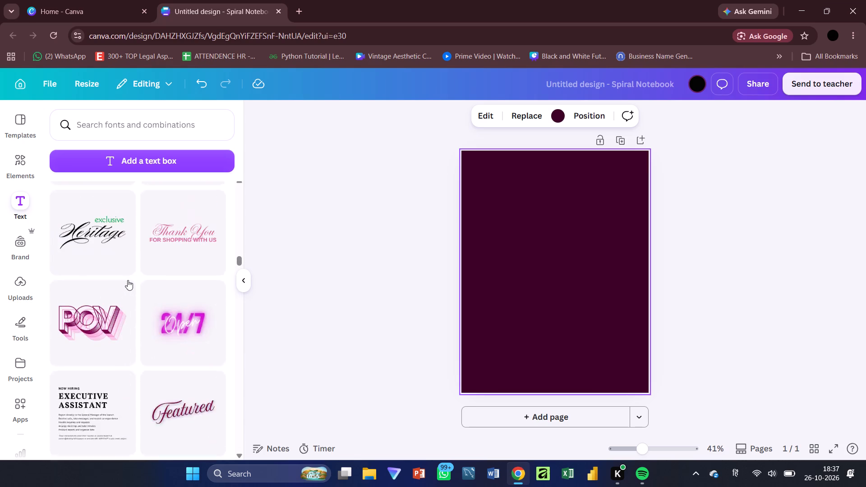
scroll(128, 280, "up", 8)
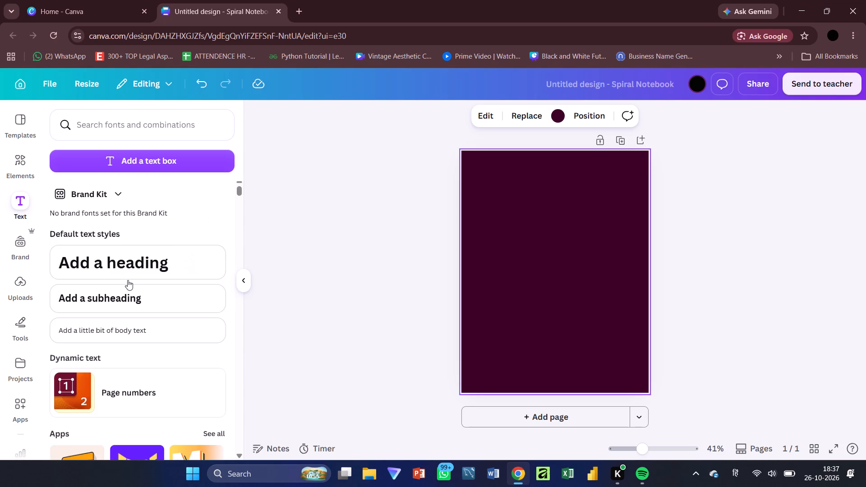
Add the arched "TATTOO studio" font combination to the page and ungroup its two text elements.
scroll(128, 280, "down", 7)
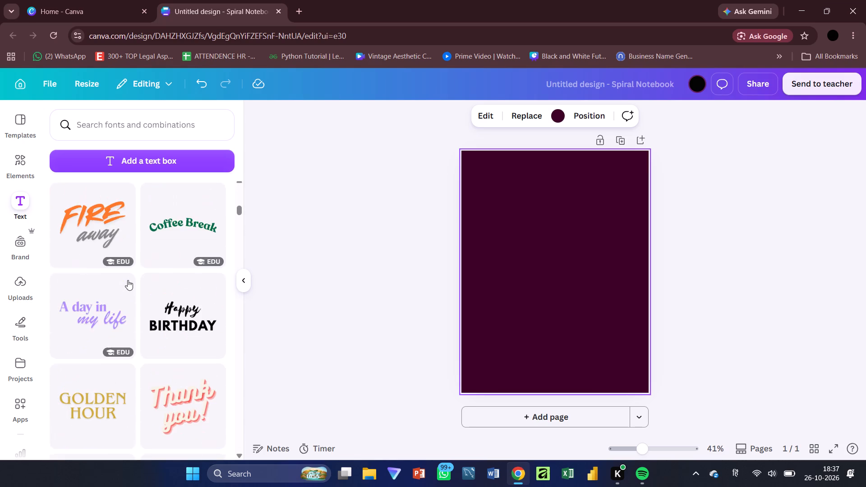
scroll(128, 280, "down", 3)
scroll(128, 280, "right", 1)
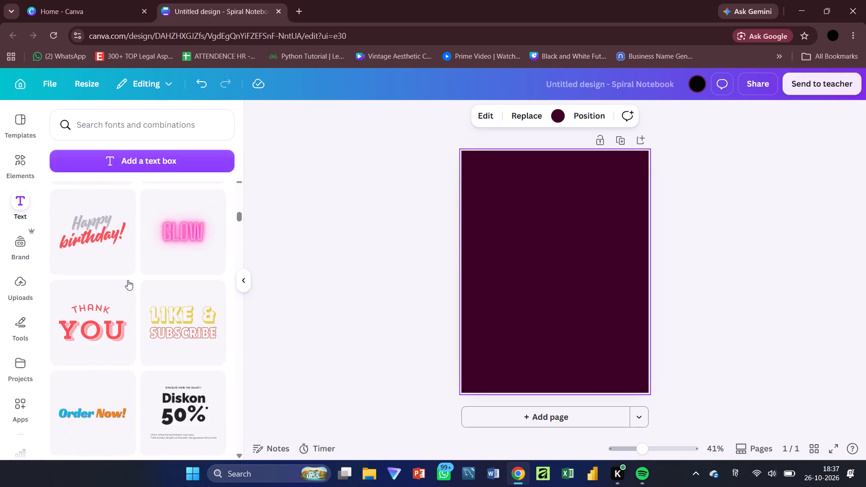
scroll(128, 280, "down", 6)
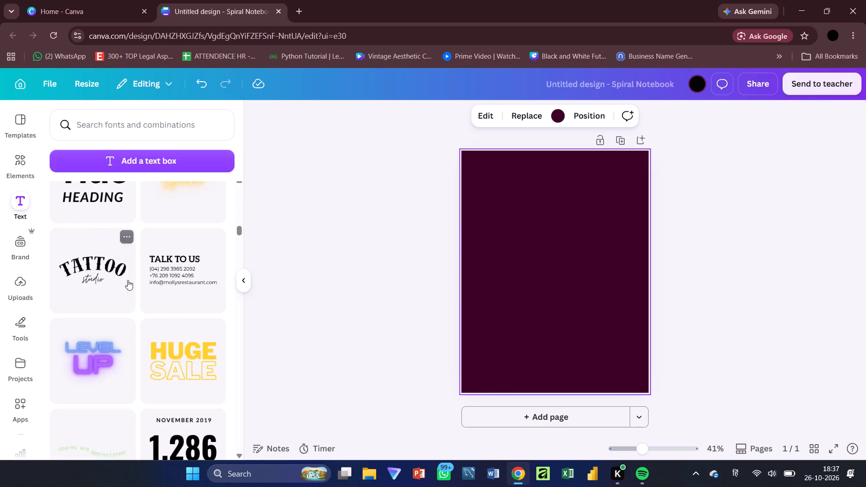
scroll(128, 280, "down", 3)
scroll(128, 280, "up", 3)
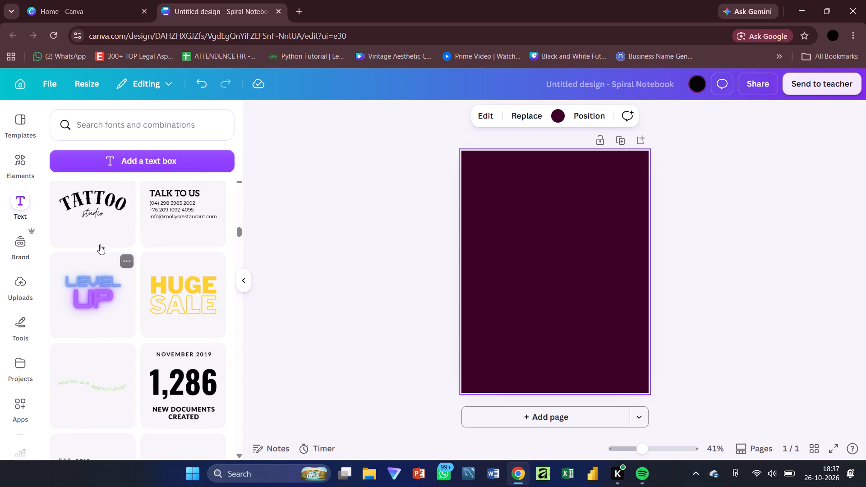
left_click(93, 224)
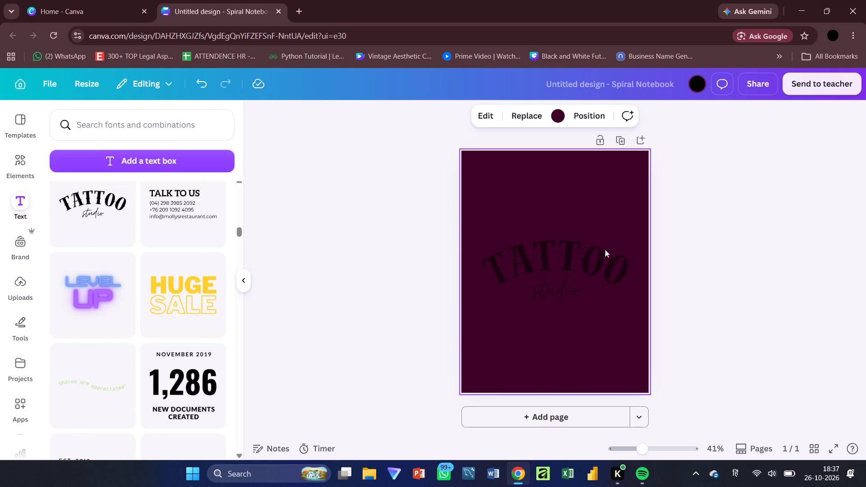
left_click(569, 257)
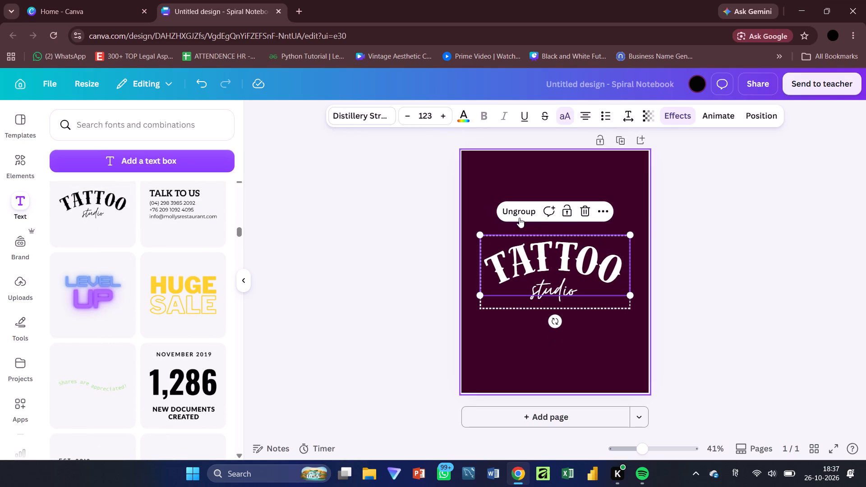
left_click(509, 211)
left_click(572, 263)
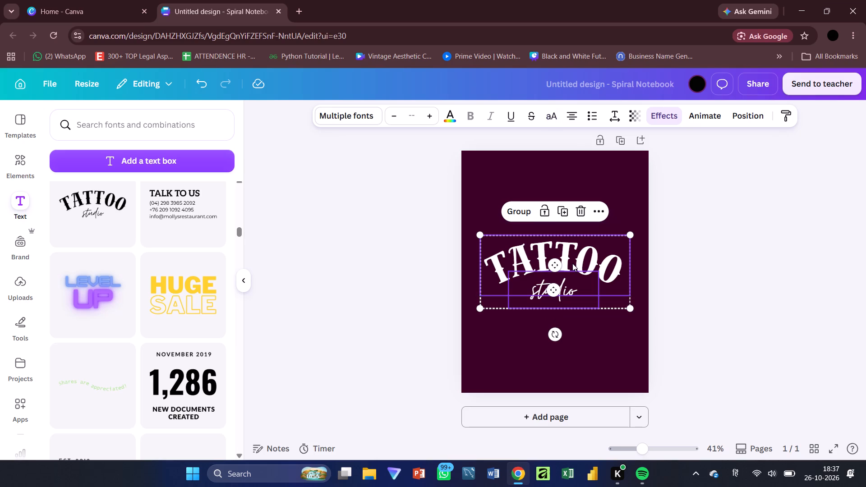
left_click(712, 251)
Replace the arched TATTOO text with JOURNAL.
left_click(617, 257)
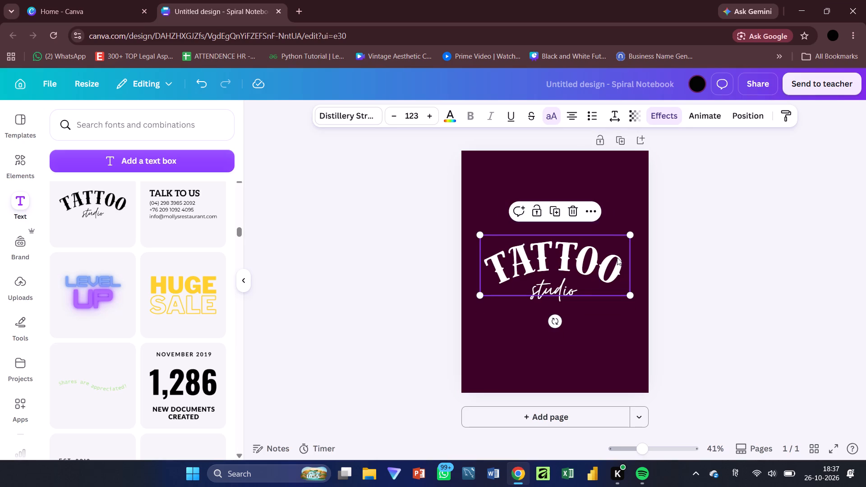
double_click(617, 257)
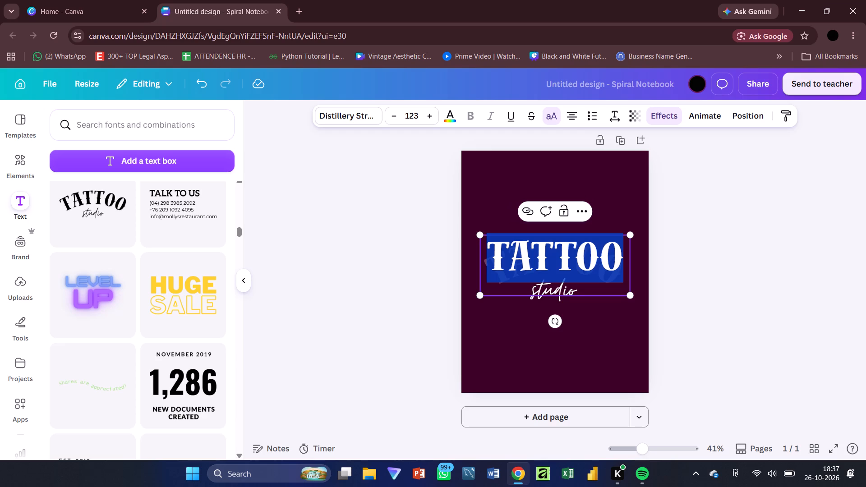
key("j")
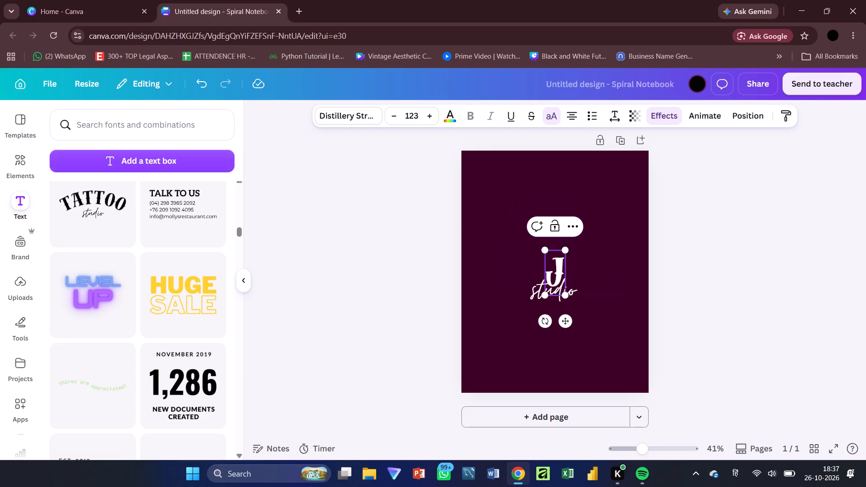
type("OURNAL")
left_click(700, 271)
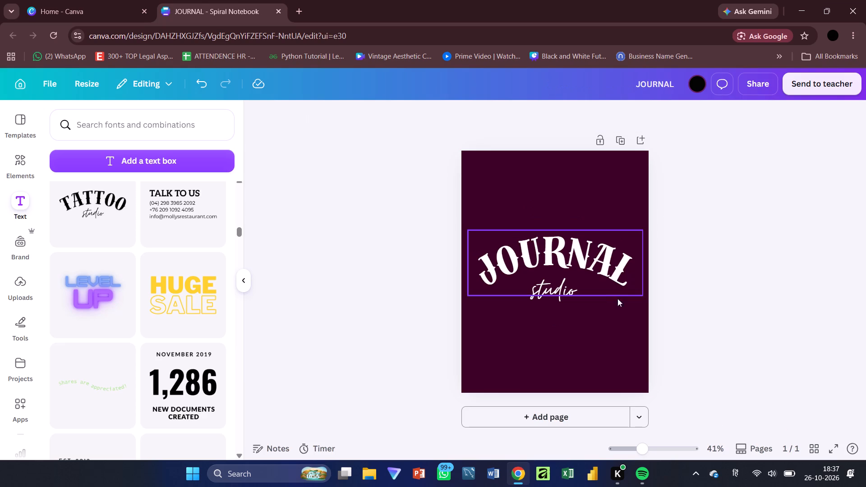
Move the arched JOURNAL heading to the upper part of the page and scale it down to about font size 80.6.
left_click_drag(583, 257, 579, 199)
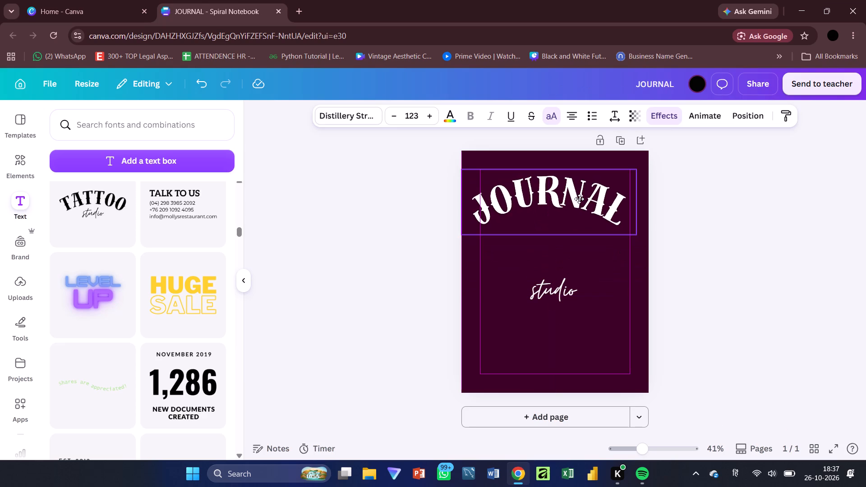
left_click_drag(579, 199, 579, 199)
left_click_drag(634, 233, 610, 226)
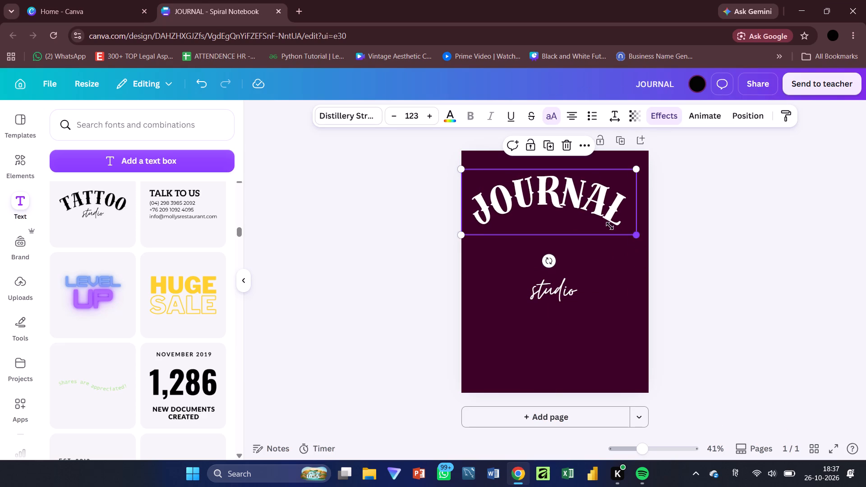
left_click_drag(610, 226, 573, 212)
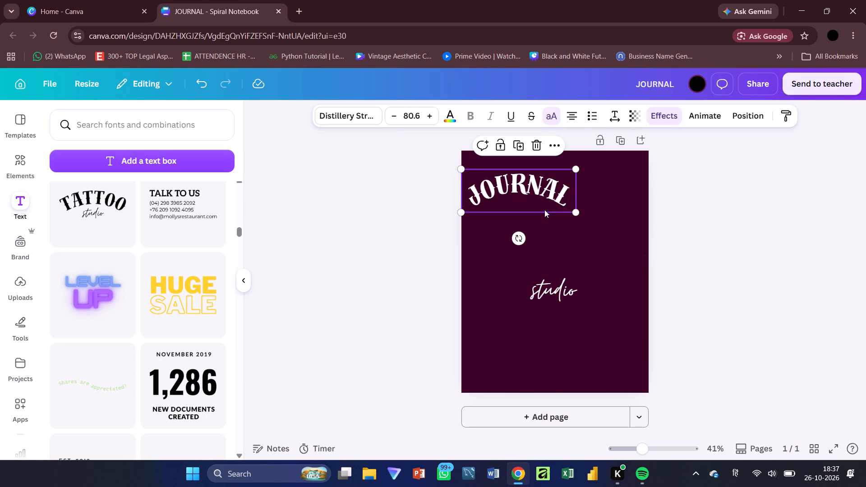
left_click_drag(530, 188, 559, 193)
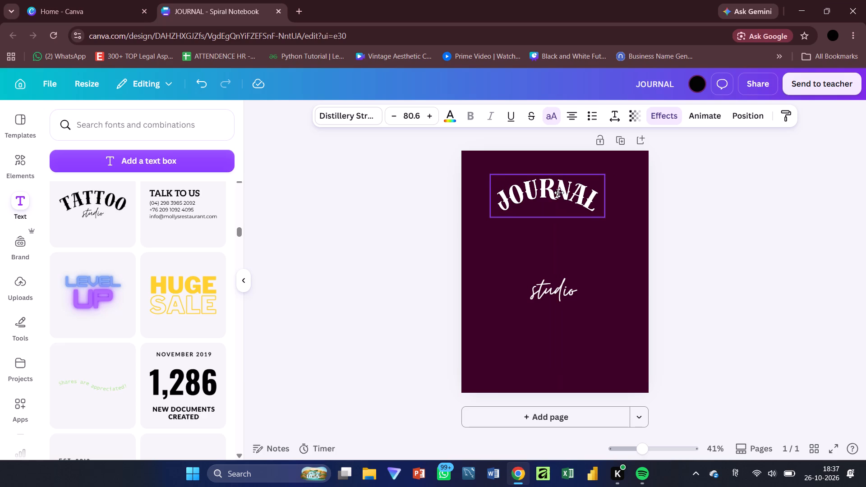
left_click_drag(559, 193, 559, 193)
Replace the arched JOURNAL heading text with PLANNER.
left_click(559, 193)
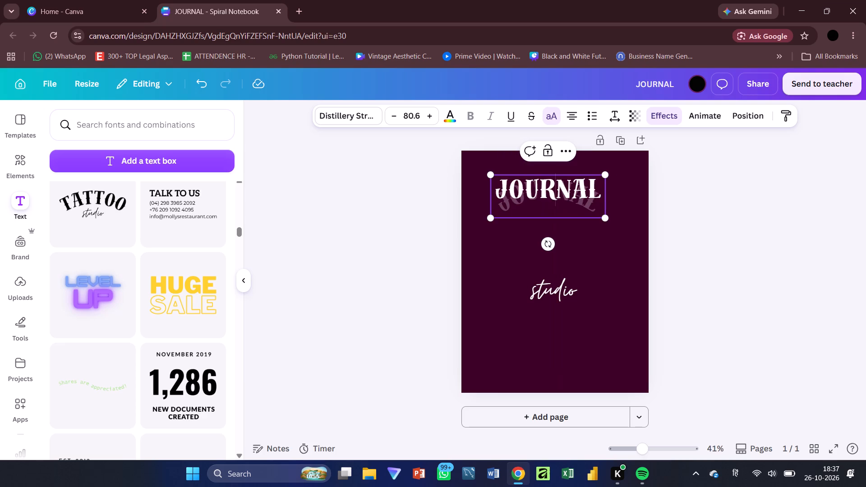
key("ctrl+a")
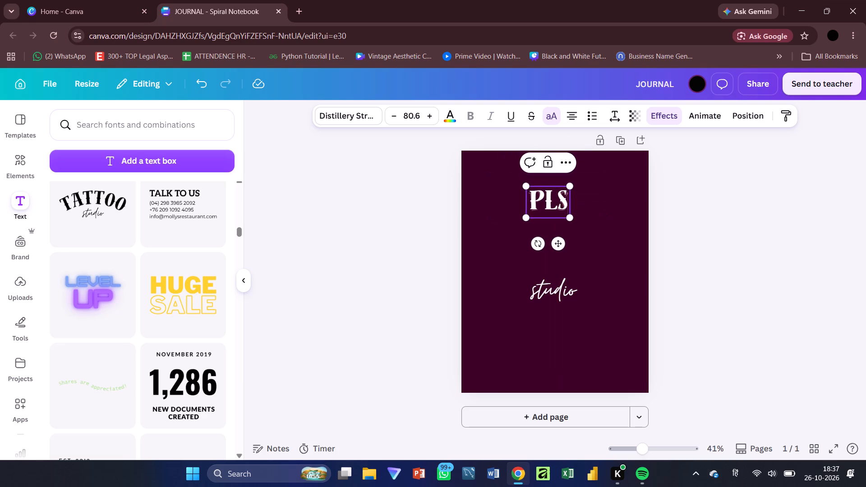
key("BackSpace")
type("ANNER")
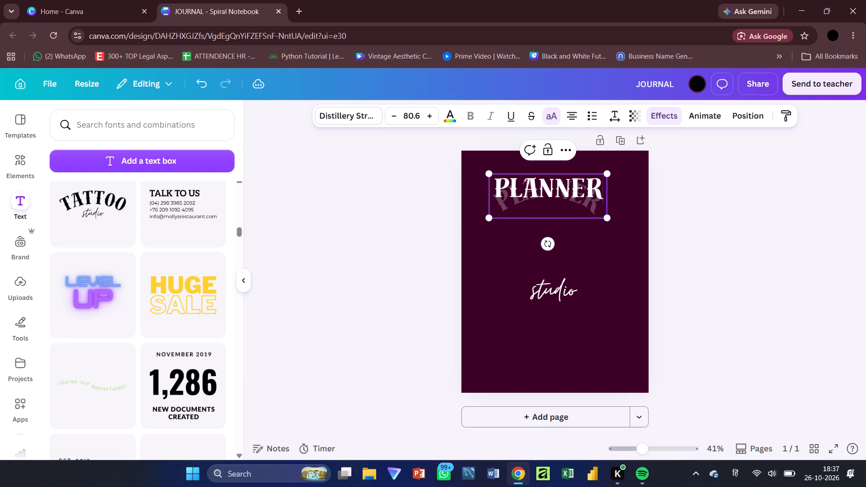
left_click(573, 298)
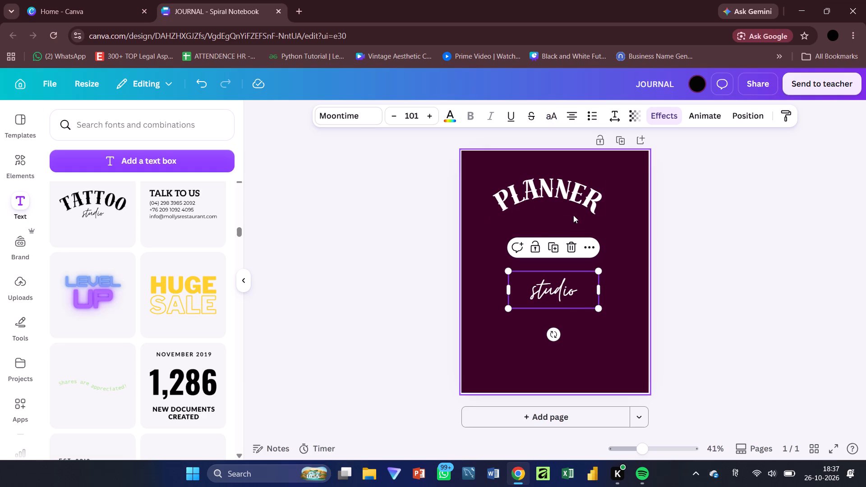
Turn off the uppercase setting on the PLANNER heading and straighten it by setting its Curve effect to 0.
left_click(579, 203)
left_click(555, 116)
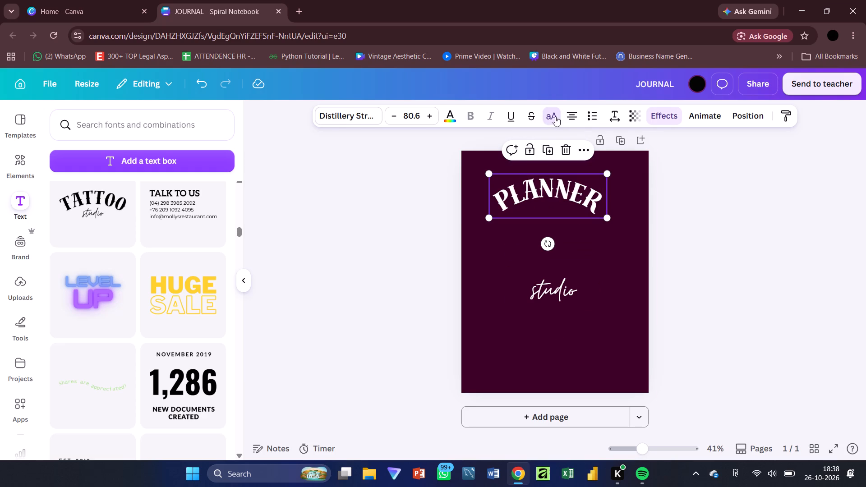
left_click(650, 117)
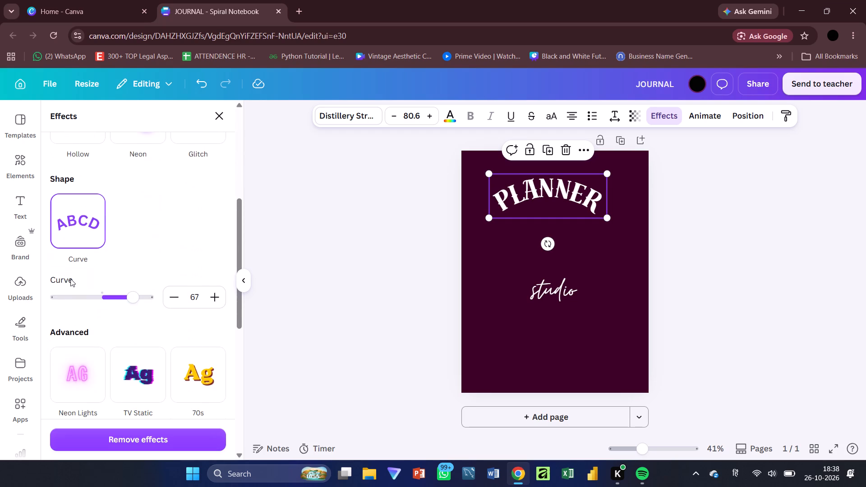
left_click(105, 298)
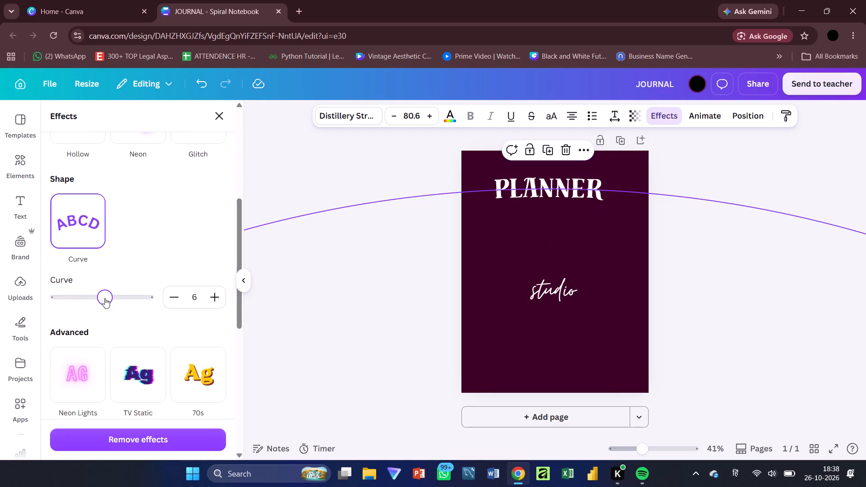
left_click(100, 298)
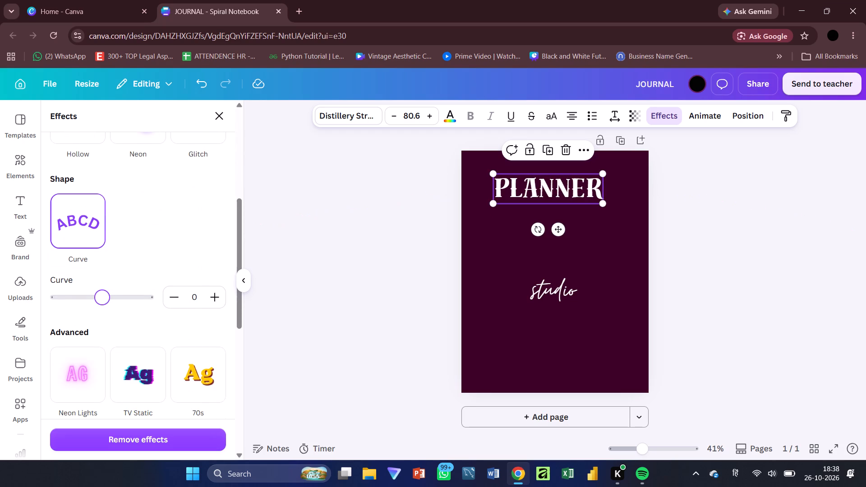
Move PLANNER slightly lower and centre it horizontally, and place the script text "studio" above its beginning.
left_click_drag(569, 182, 576, 205)
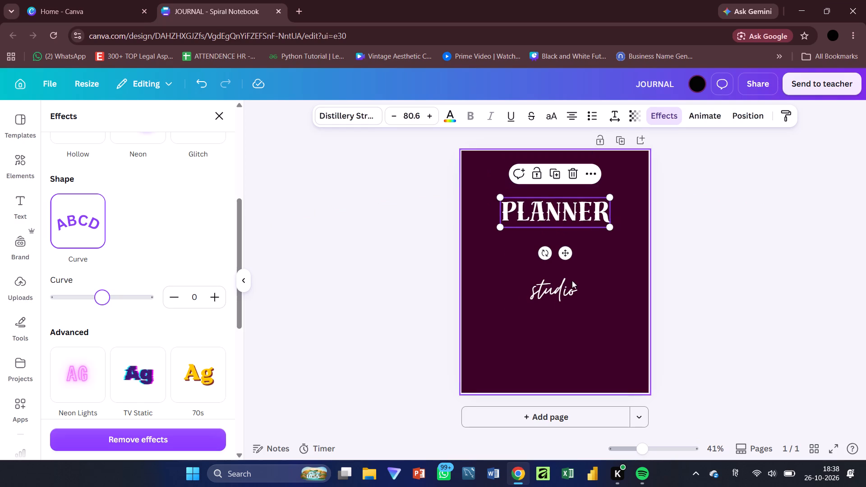
left_click_drag(568, 288, 522, 183)
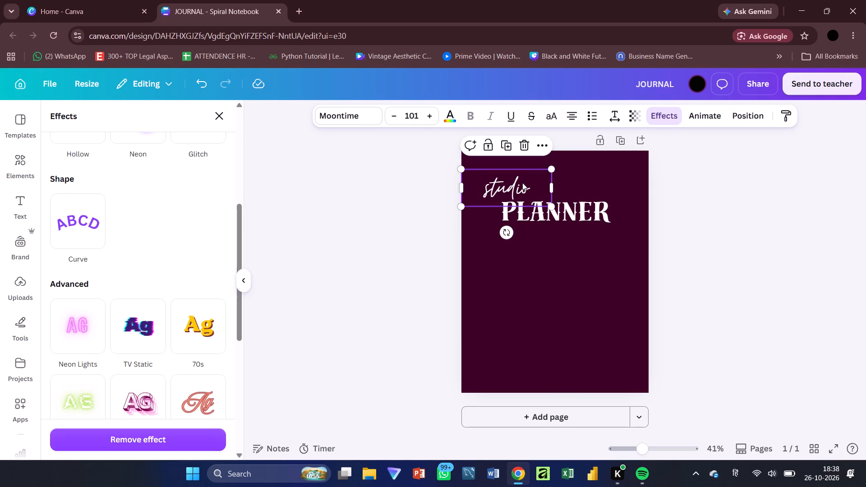
Replace the script text "studio" with "my weekly".
double_click(514, 183)
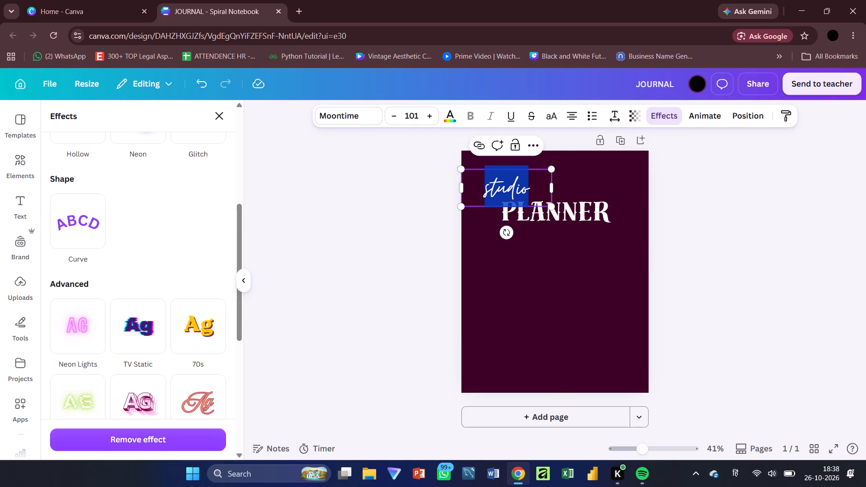
type("my weekl")
key("y")
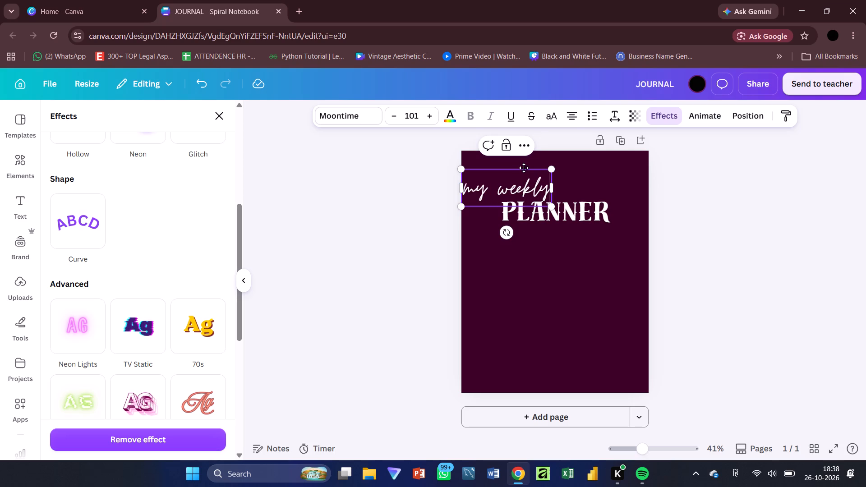
Shift "my weekly" inward from the page's left edge, and move PLANNER slightly right and down beneath it.
left_click_drag(523, 168, 540, 168)
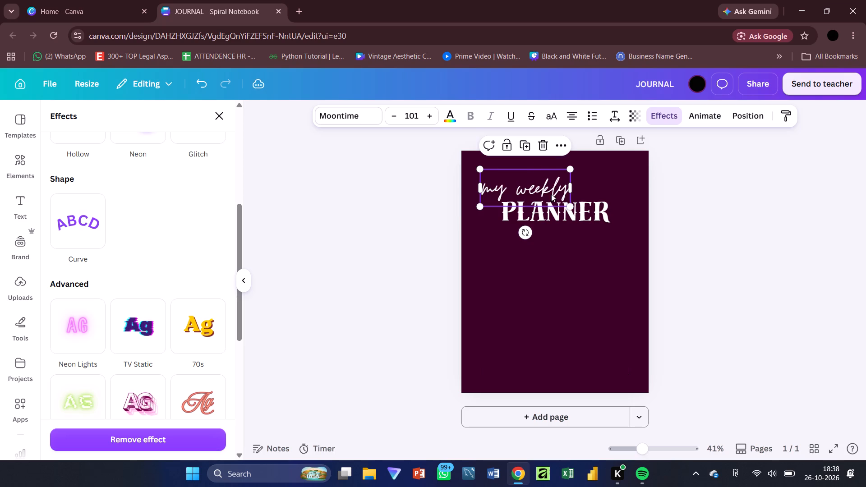
left_click_drag(580, 215, 585, 216)
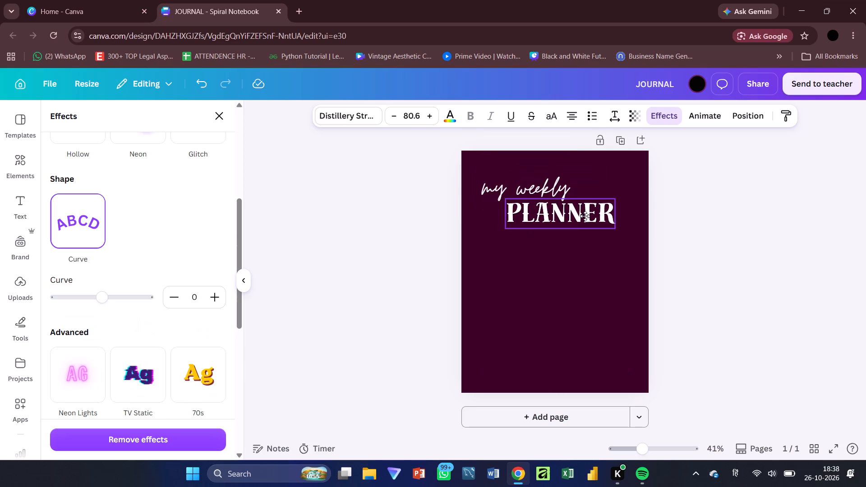
left_click_drag(585, 216, 585, 219)
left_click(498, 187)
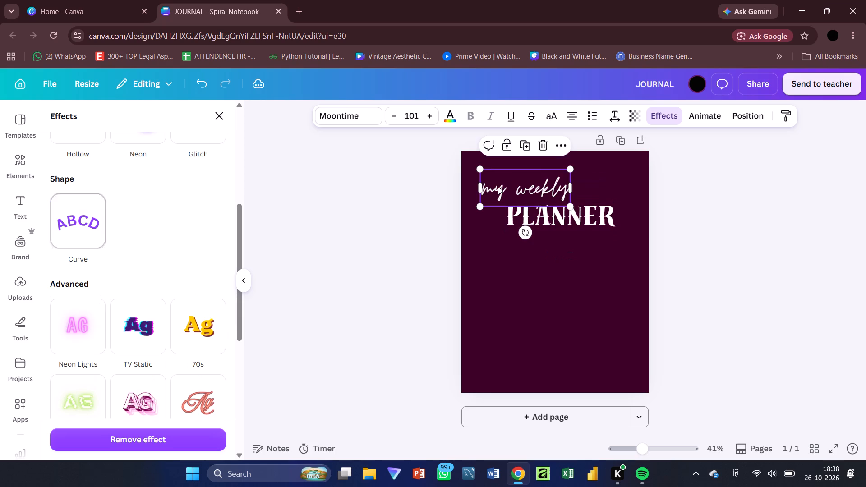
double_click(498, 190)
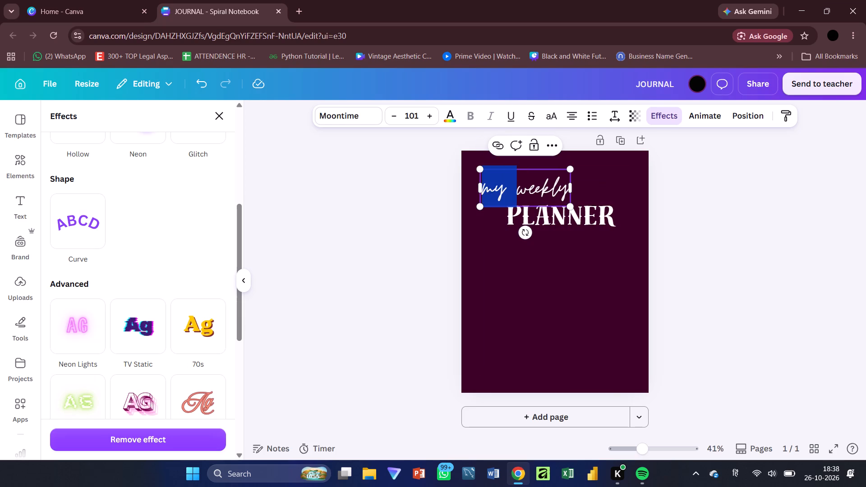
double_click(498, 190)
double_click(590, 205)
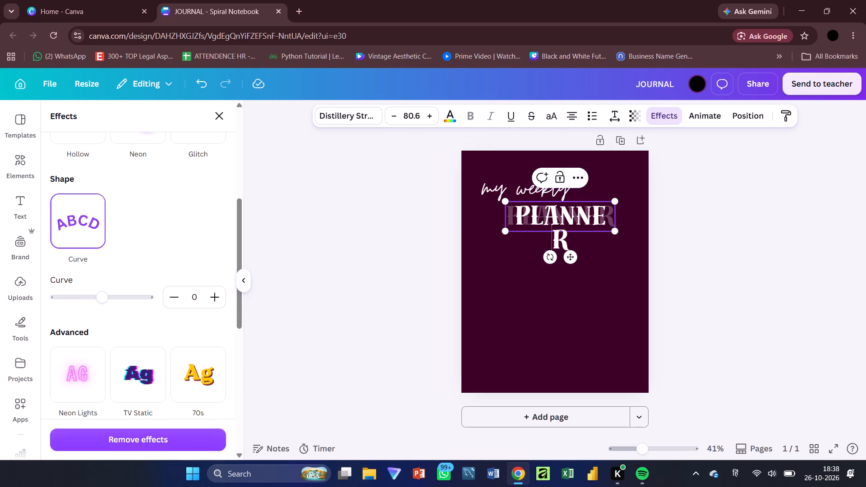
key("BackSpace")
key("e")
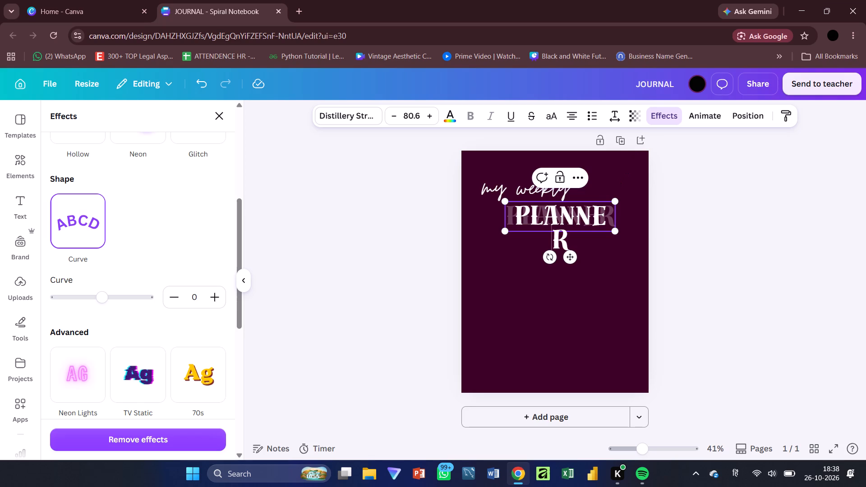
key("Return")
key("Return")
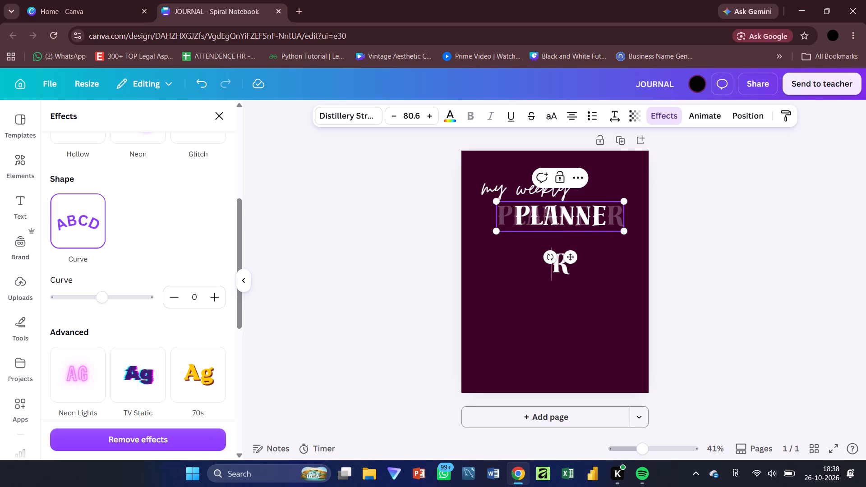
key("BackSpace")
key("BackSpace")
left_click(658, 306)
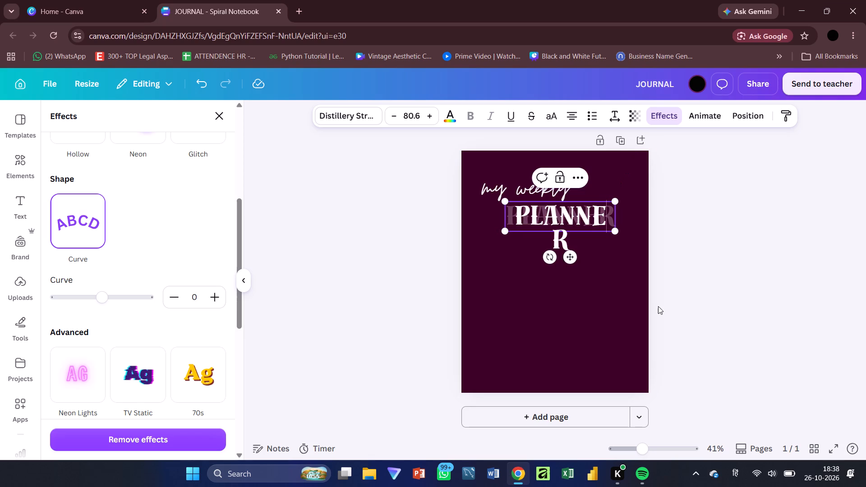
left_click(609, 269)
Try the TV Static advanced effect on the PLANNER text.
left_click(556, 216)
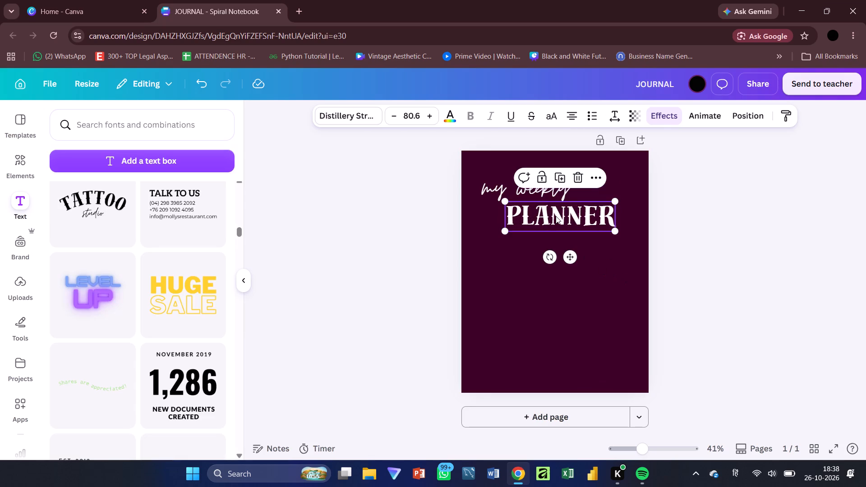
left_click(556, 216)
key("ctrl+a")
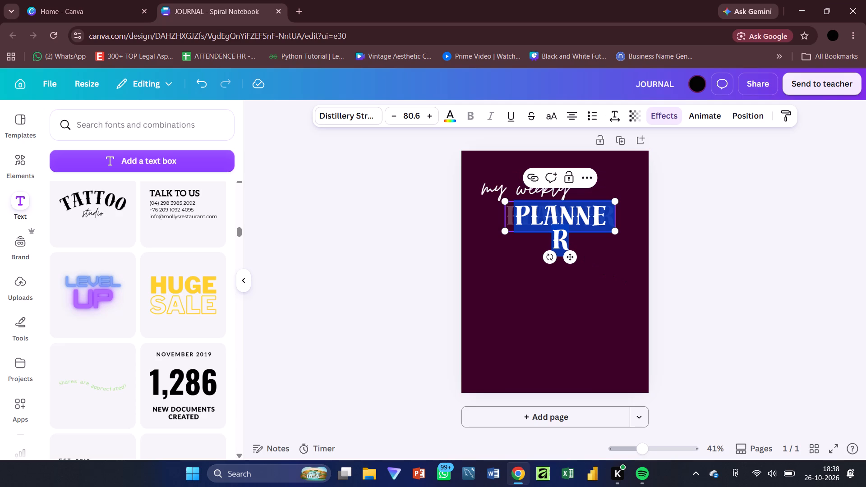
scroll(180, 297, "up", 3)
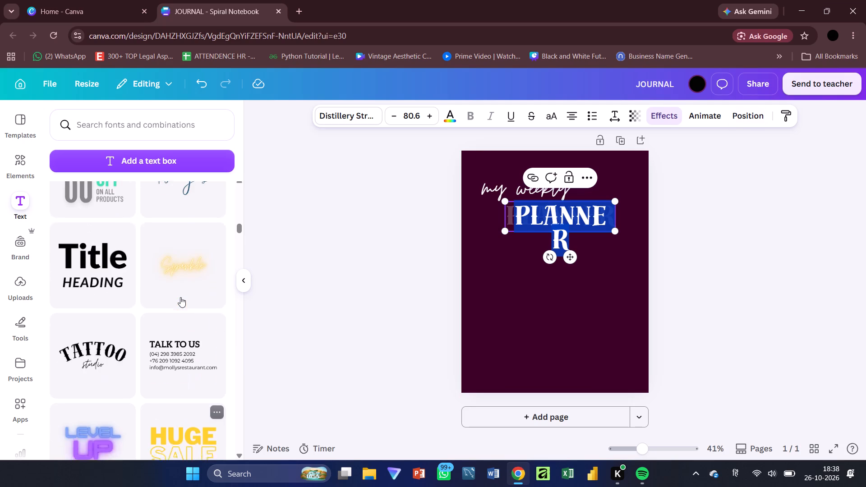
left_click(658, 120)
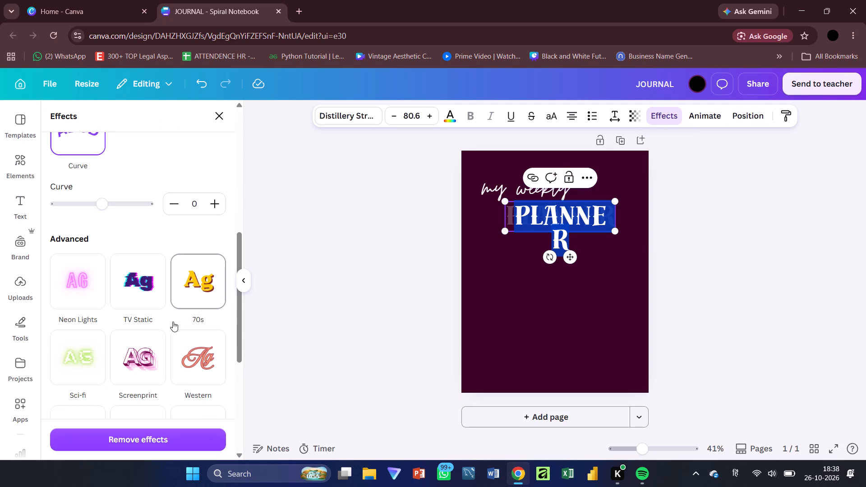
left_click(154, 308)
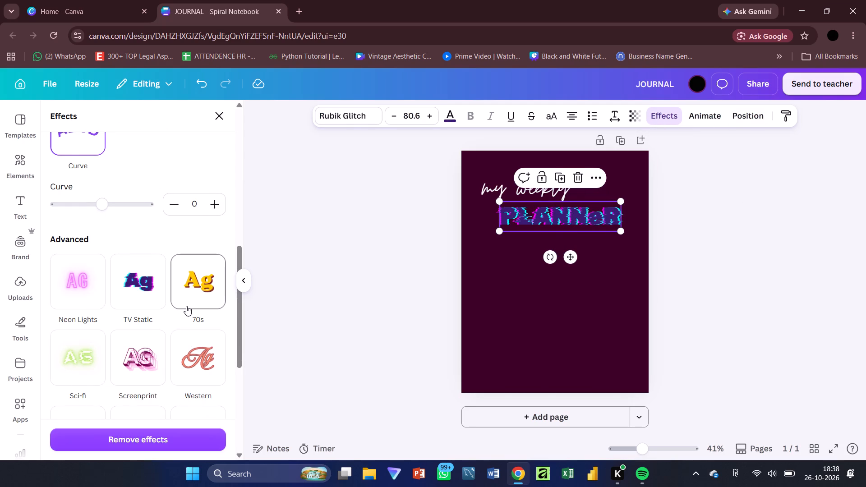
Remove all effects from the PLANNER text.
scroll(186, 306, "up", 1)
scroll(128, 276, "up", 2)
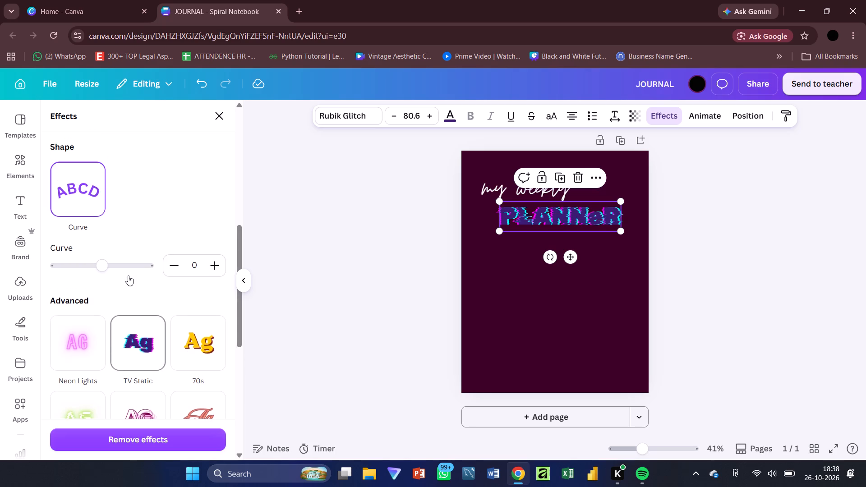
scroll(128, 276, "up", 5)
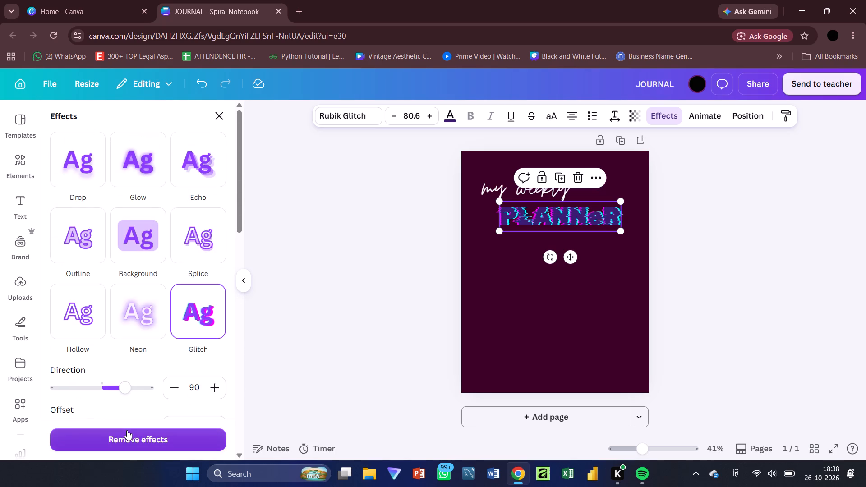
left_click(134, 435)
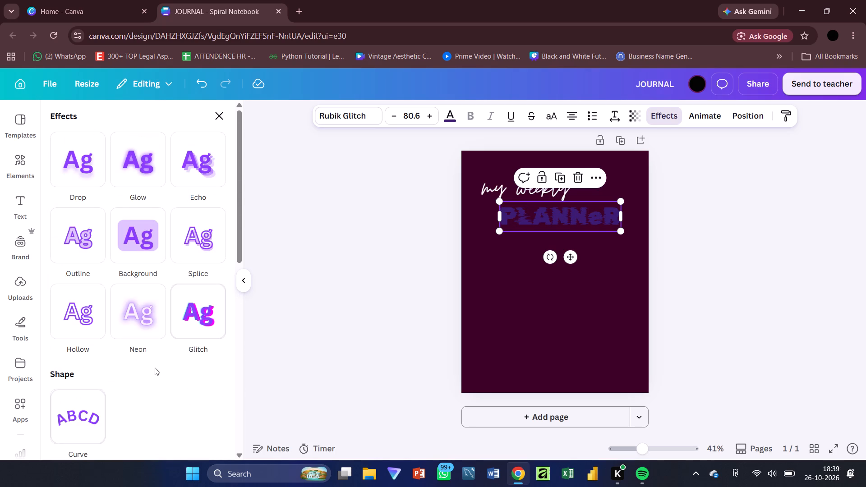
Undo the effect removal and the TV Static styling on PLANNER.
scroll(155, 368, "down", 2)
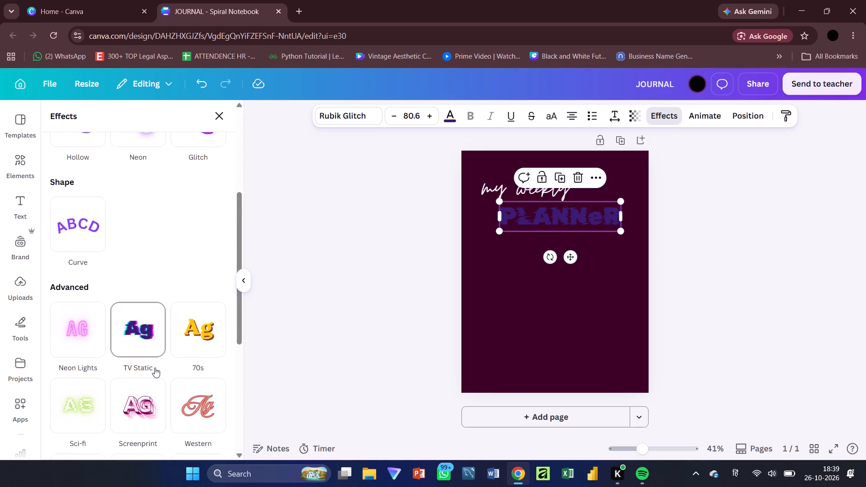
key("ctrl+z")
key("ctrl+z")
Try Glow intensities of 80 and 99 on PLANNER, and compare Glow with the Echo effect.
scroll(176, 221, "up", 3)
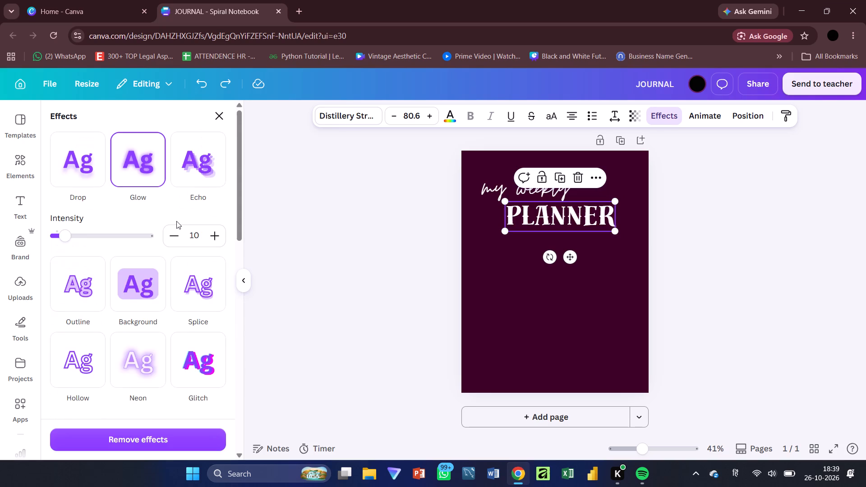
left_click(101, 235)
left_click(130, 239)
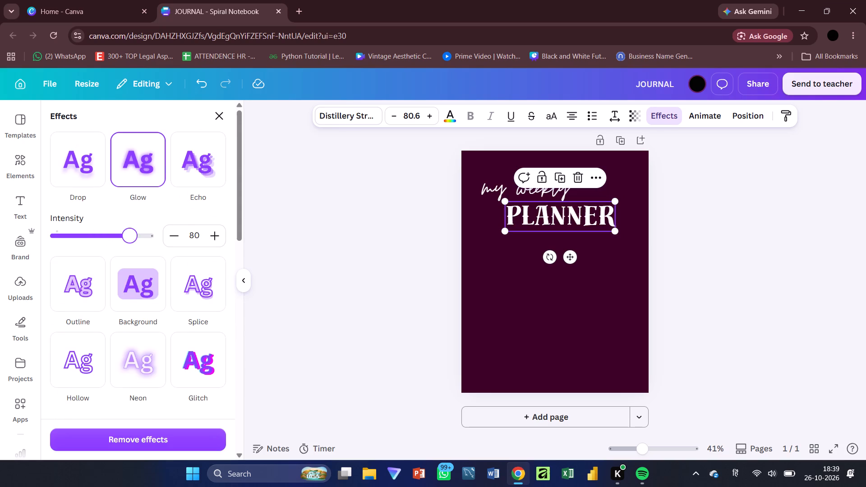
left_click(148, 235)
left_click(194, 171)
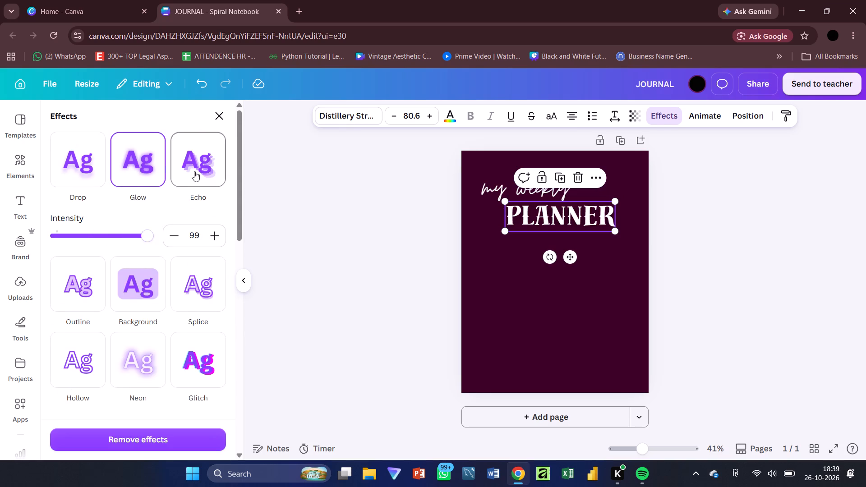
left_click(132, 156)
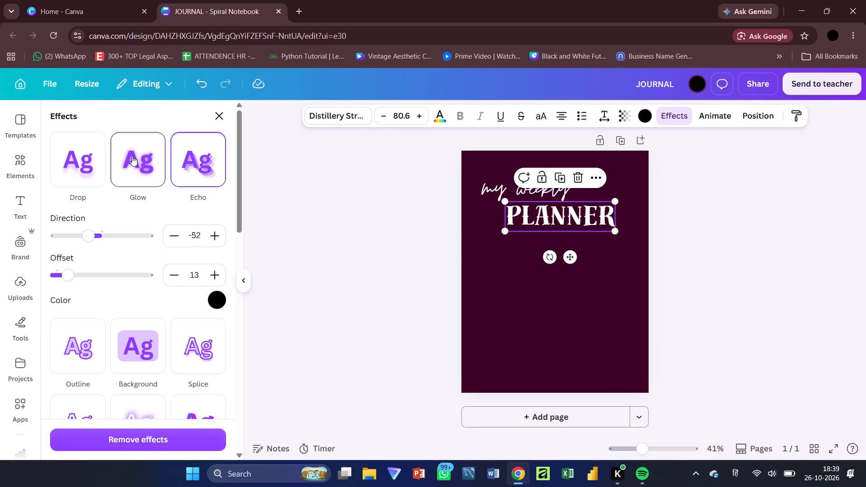
Apply the Glitch effect to the PLANNER text and adjust its Direction setting.
scroll(136, 228, "down", 2)
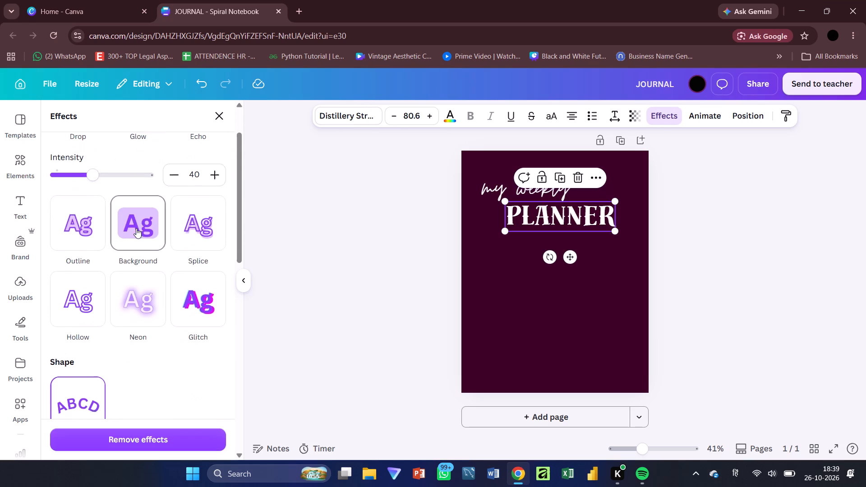
scroll(136, 228, "down", 1)
left_click(201, 204)
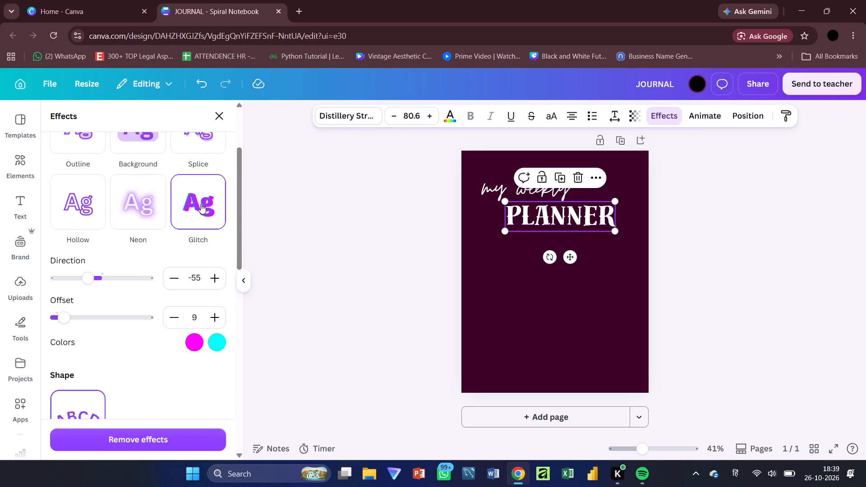
left_click(115, 279)
left_click_drag(115, 279, 56, 278)
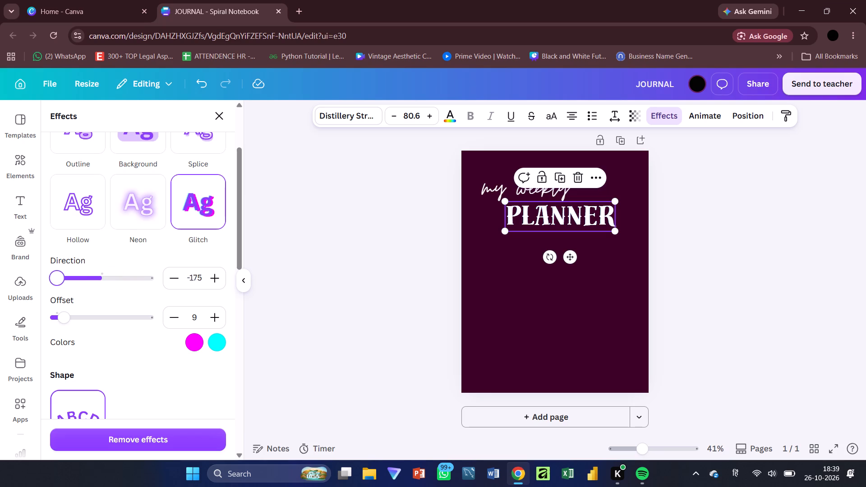
left_click_drag(56, 278, 95, 282)
Look through the remaining shape, advanced and app-based text effects for PLANNER, and leave the text deselected.
scroll(155, 312, "down", 1)
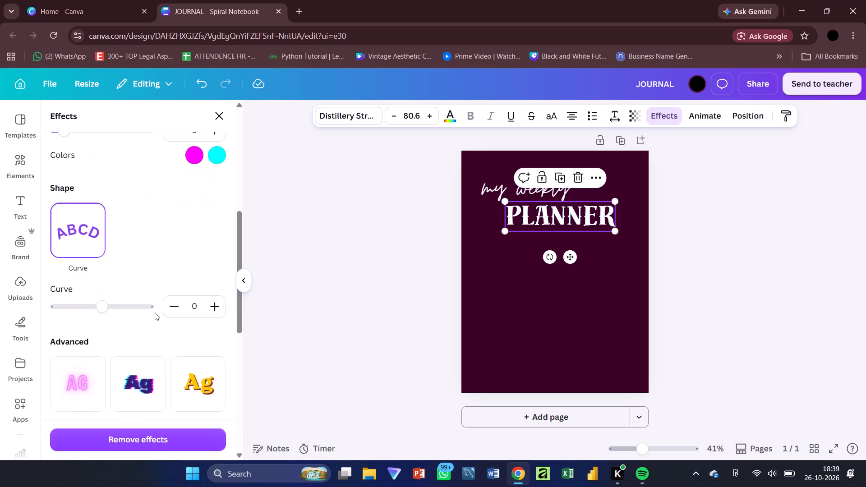
scroll(155, 312, "down", 4)
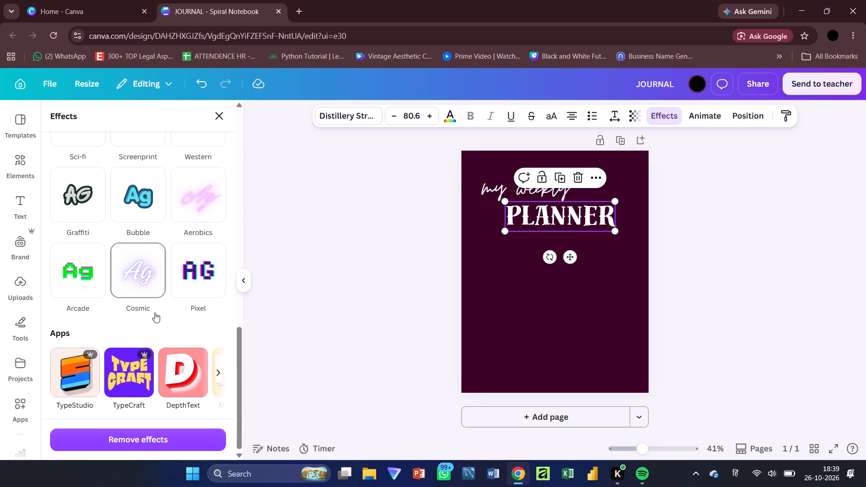
scroll(155, 312, "down", 4)
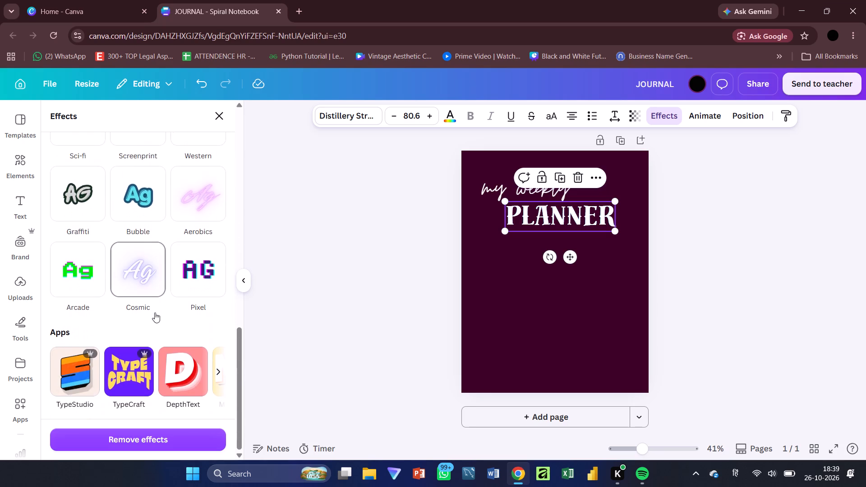
left_click(391, 351)
left_click(677, 245)
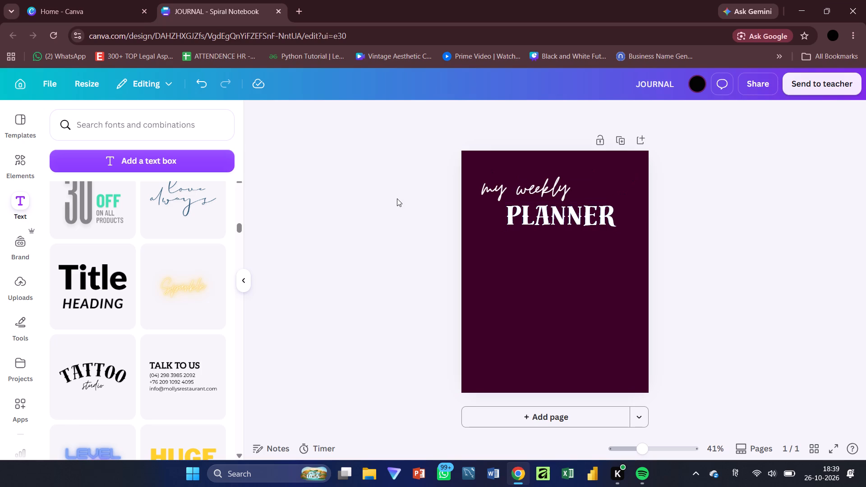
Search the elements for "halloween" and show all matching graphics.
left_click(21, 169)
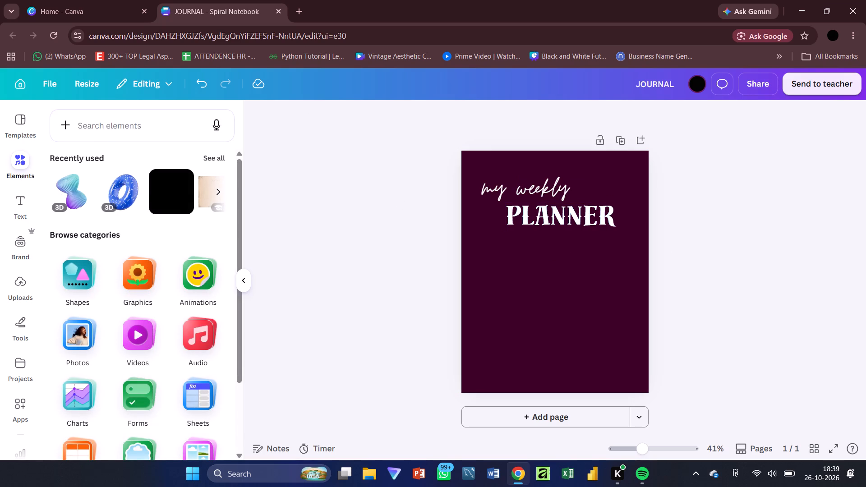
left_click(128, 123)
type("halloween")
key("Return")
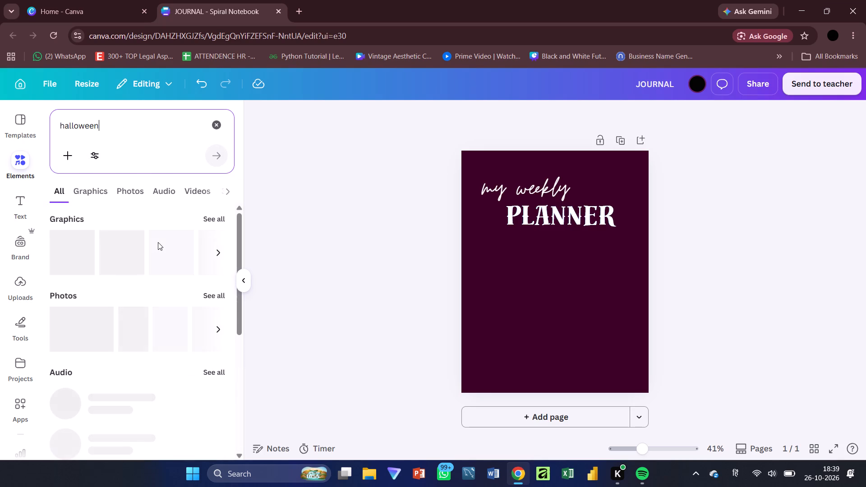
left_click(213, 215)
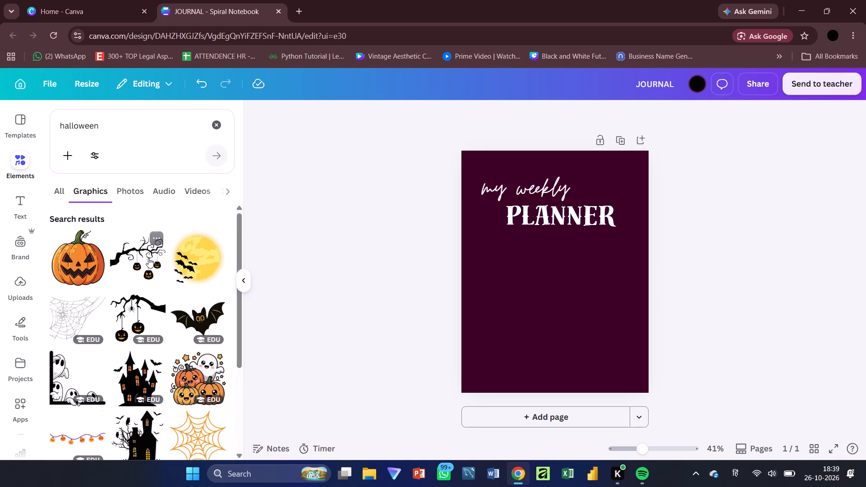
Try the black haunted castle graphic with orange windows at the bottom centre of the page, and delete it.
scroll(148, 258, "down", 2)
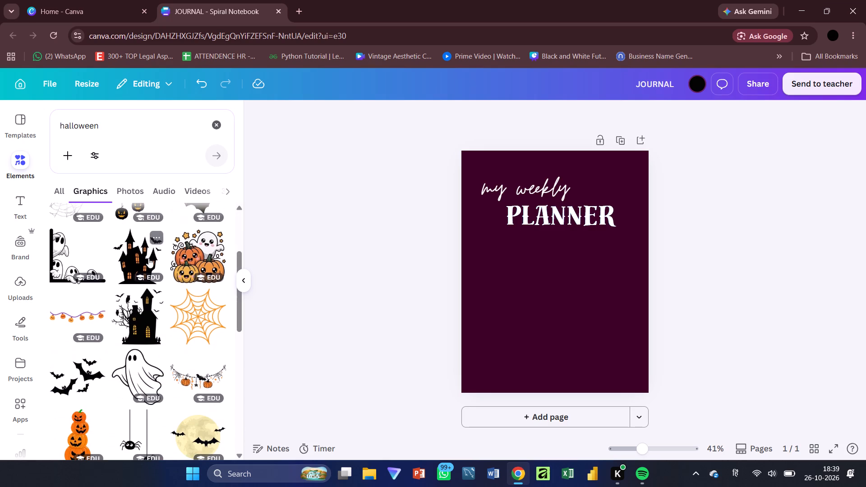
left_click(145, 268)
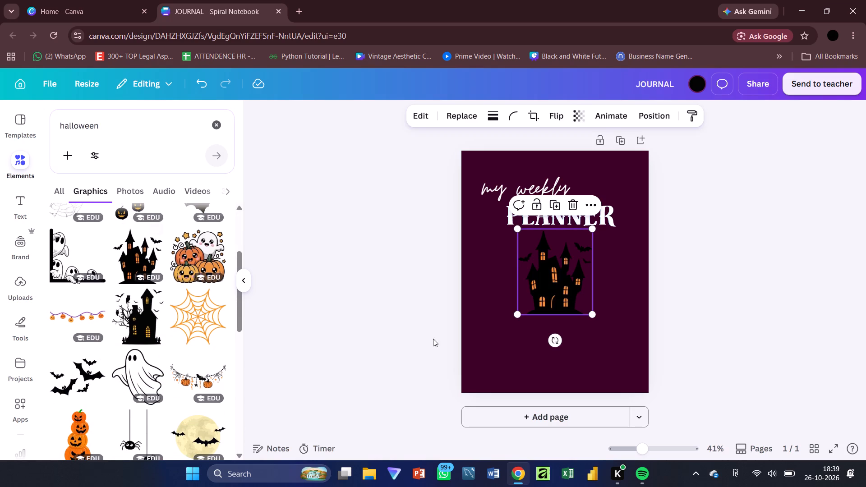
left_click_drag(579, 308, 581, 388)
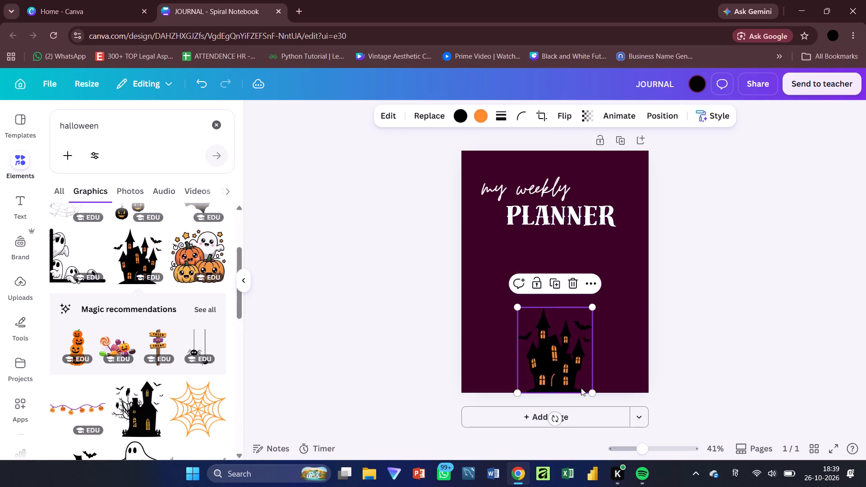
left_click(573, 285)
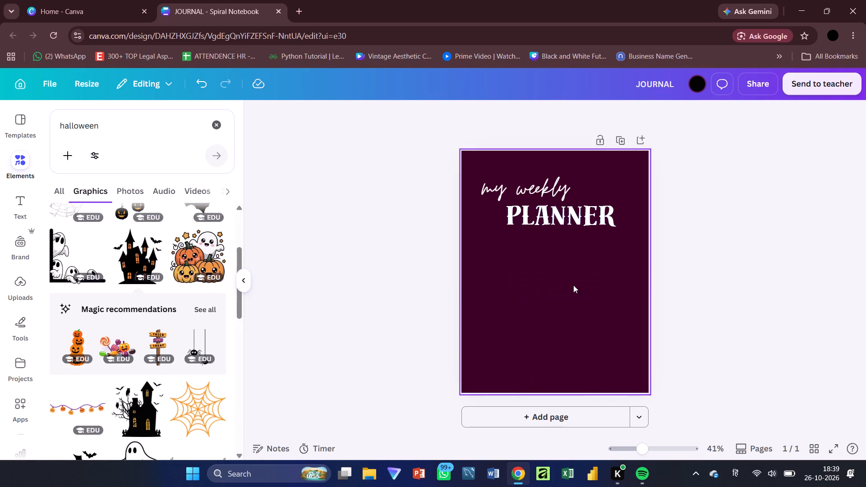
Search the elements for "stranger things", show all matching graphics and look through them.
left_click(213, 129)
type("stranger things")
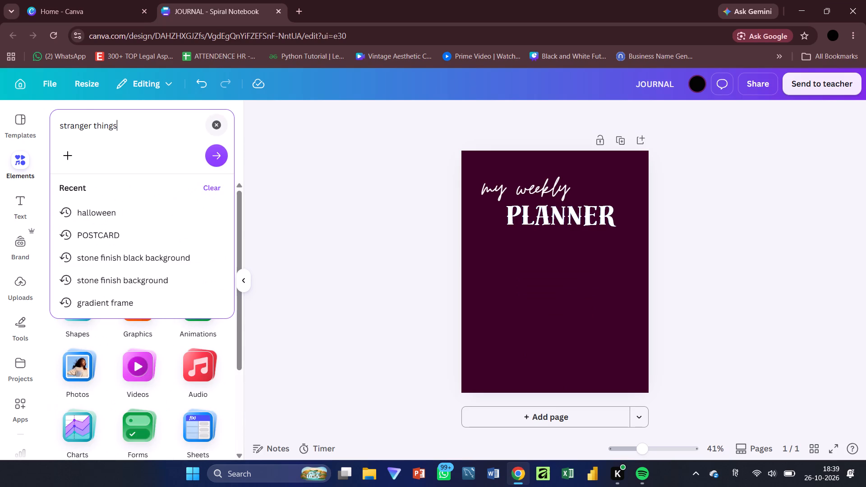
key("Return")
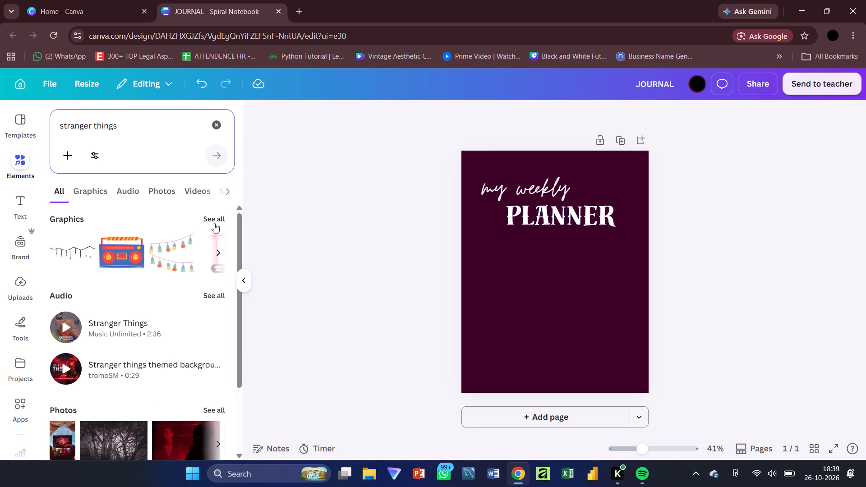
left_click(213, 224)
scroll(161, 282, "down", 1)
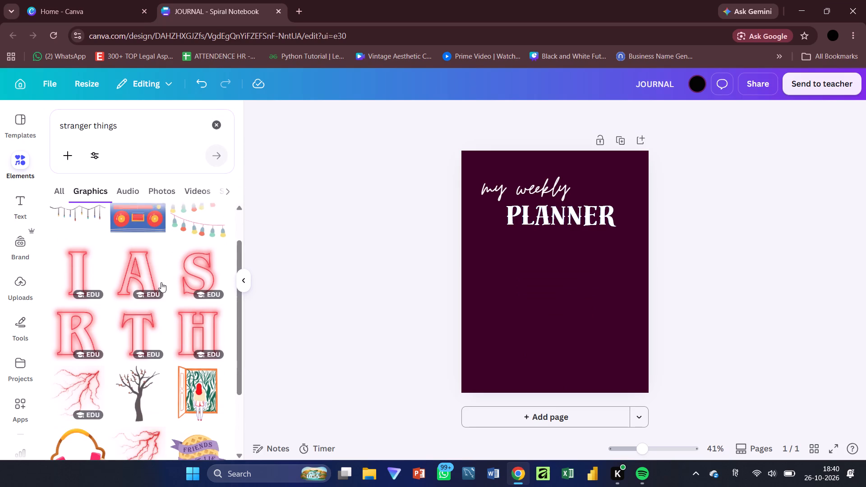
scroll(161, 282, "down", 2)
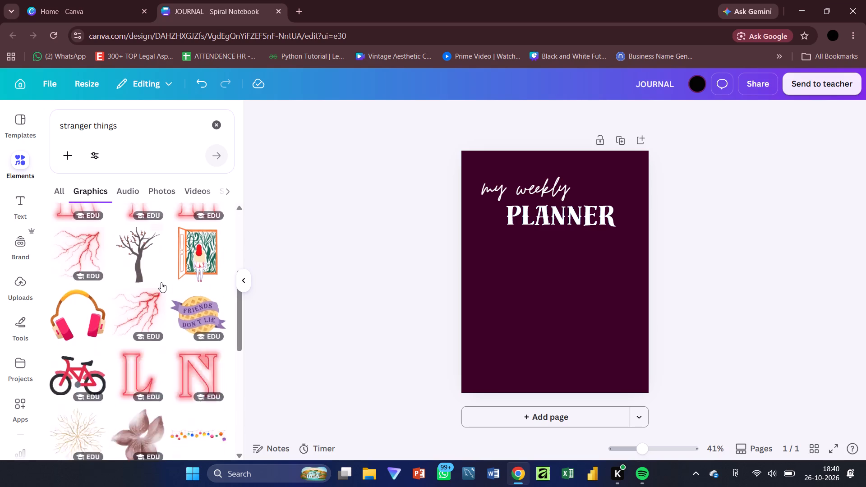
scroll(161, 282, "down", 1)
scroll(161, 282, "up", 5)
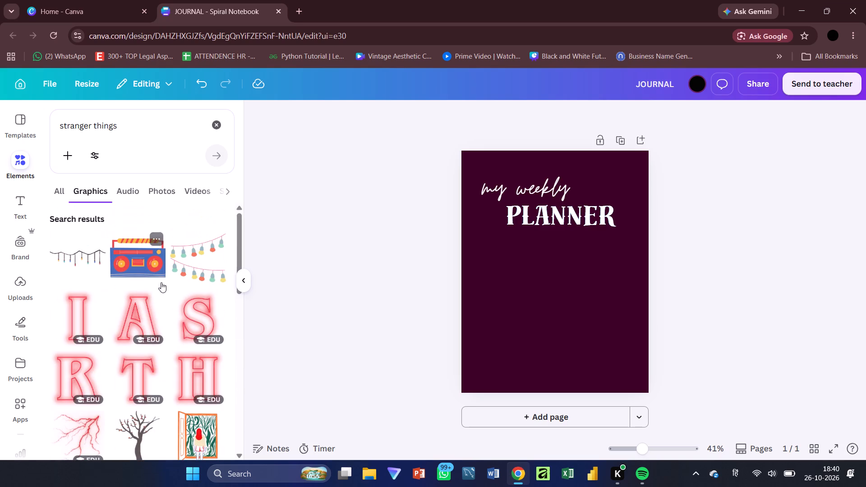
Delete both title texts, PLANNER and "my weekly", from the page.
left_click(568, 207)
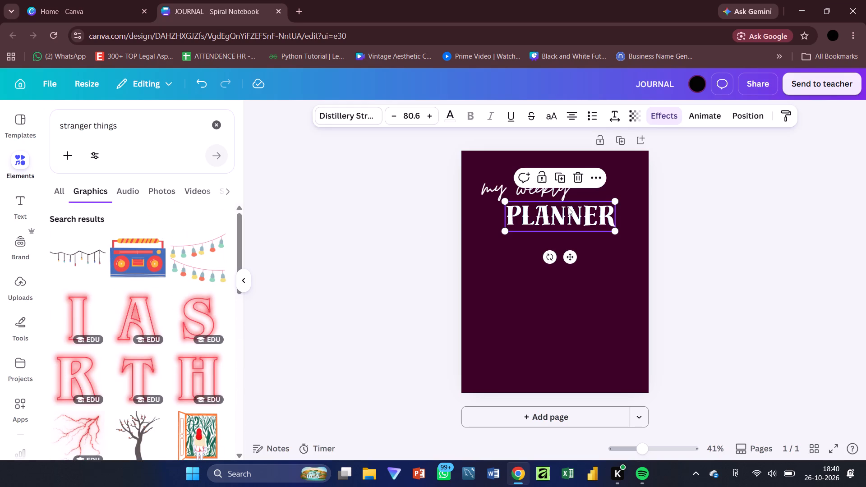
key("Delete")
left_click(547, 180)
key("BackSpace")
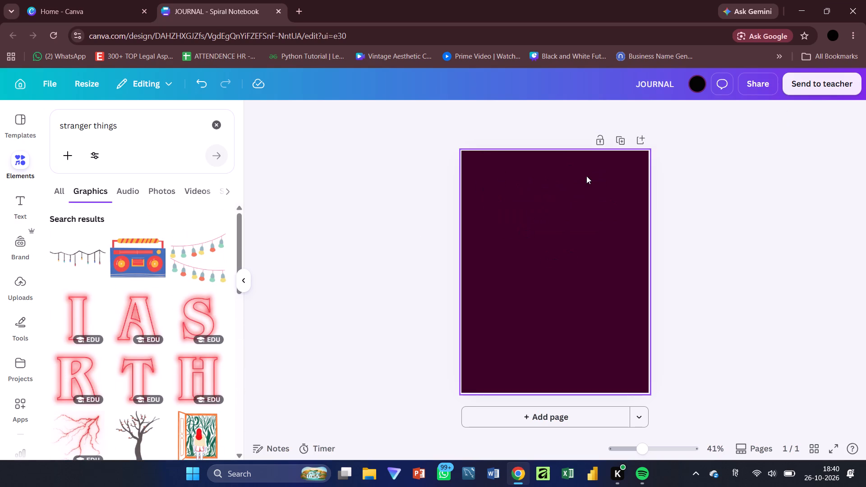
Change the page background colour to solid black.
left_click(588, 176)
left_click(555, 122)
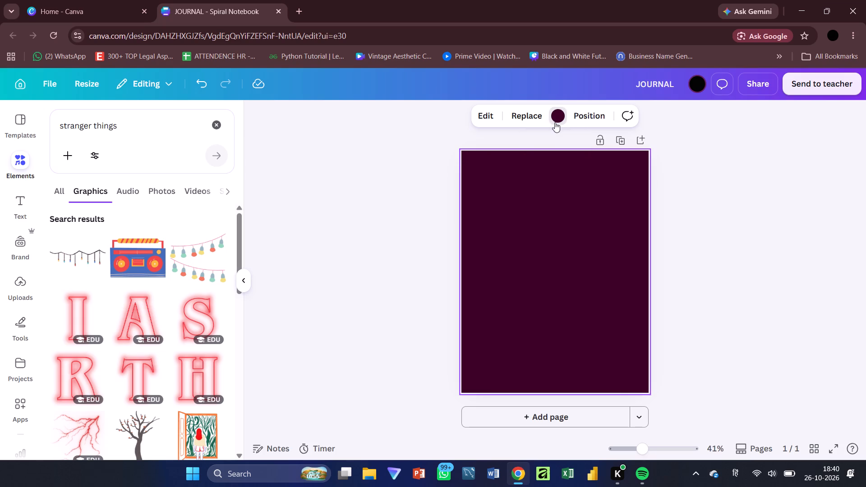
left_click(56, 303)
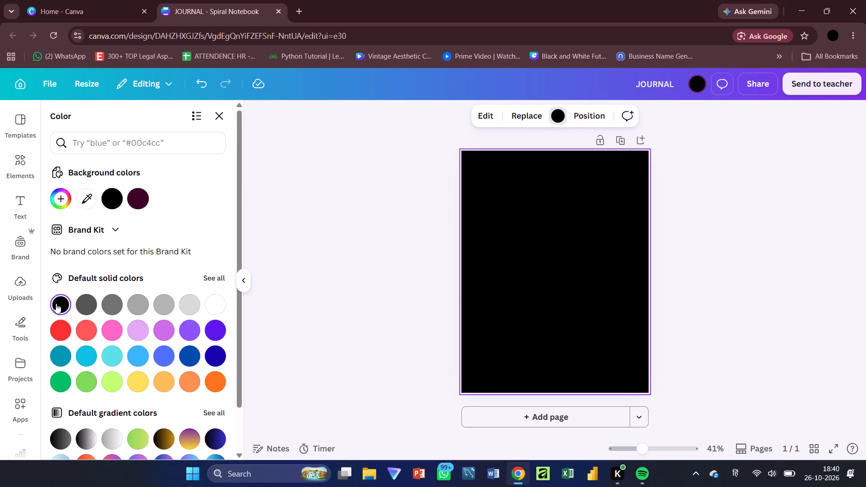
Add the glowing red neon letter P from the stranger things graphics, shrunk to title size near the page's upper left.
left_click(20, 168)
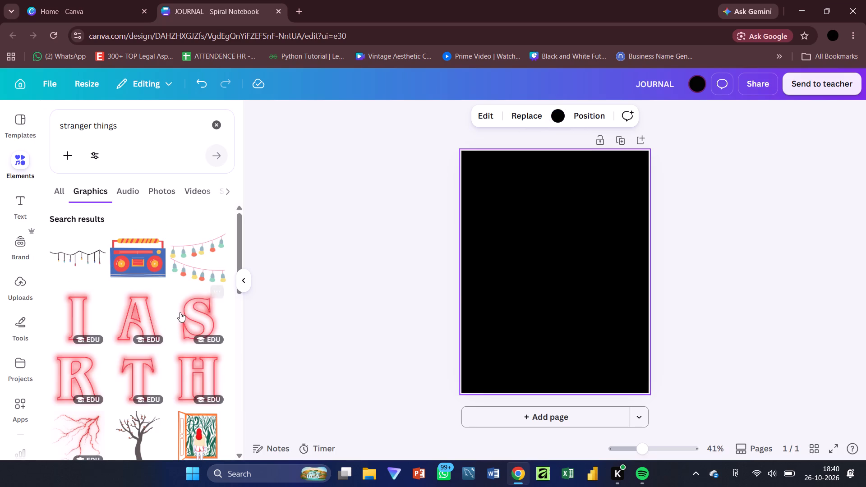
scroll(180, 334, "down", 3)
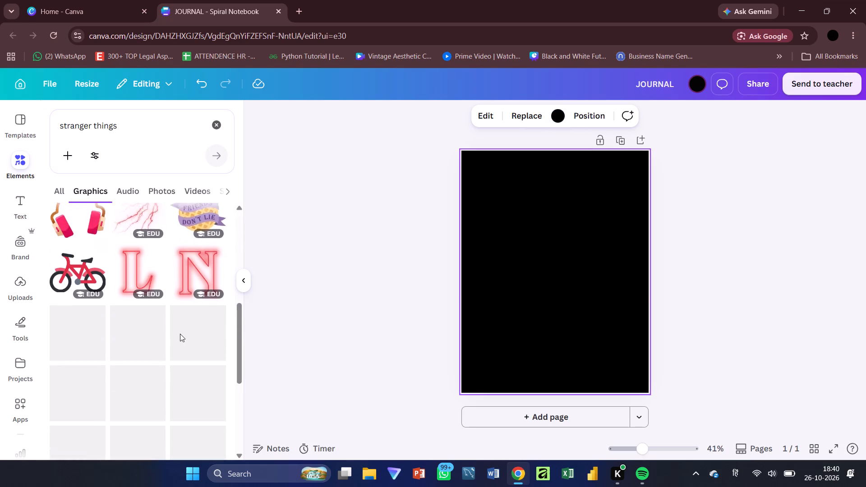
scroll(180, 334, "down", 4)
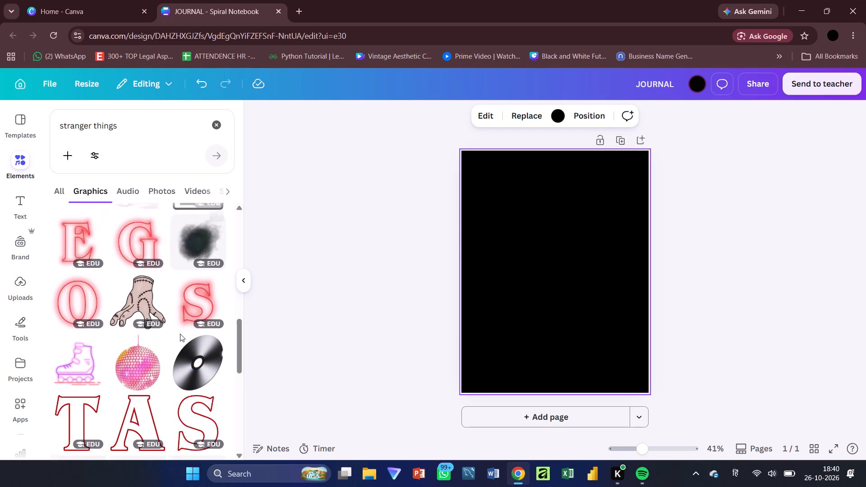
scroll(180, 334, "down", 4)
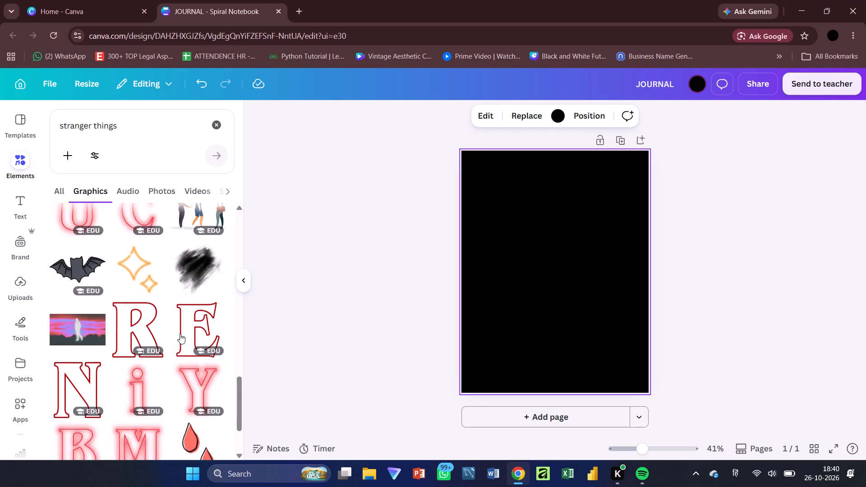
scroll(180, 334, "down", 3)
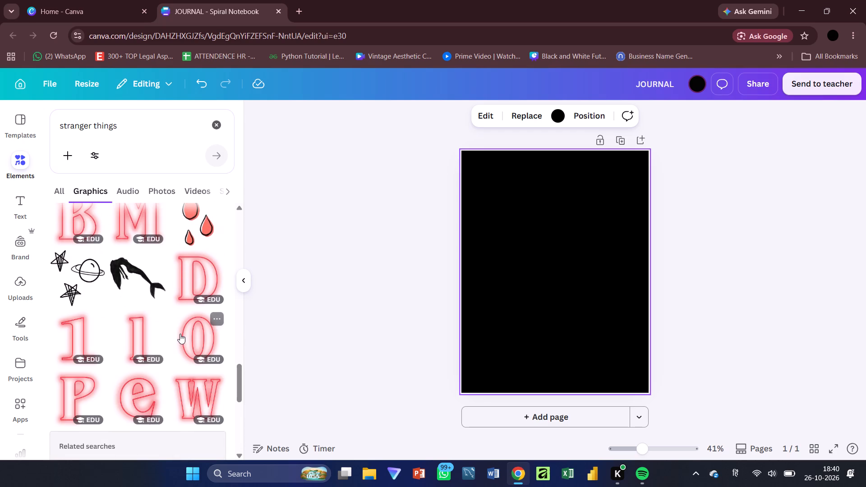
scroll(180, 334, "down", 1)
left_click(82, 332)
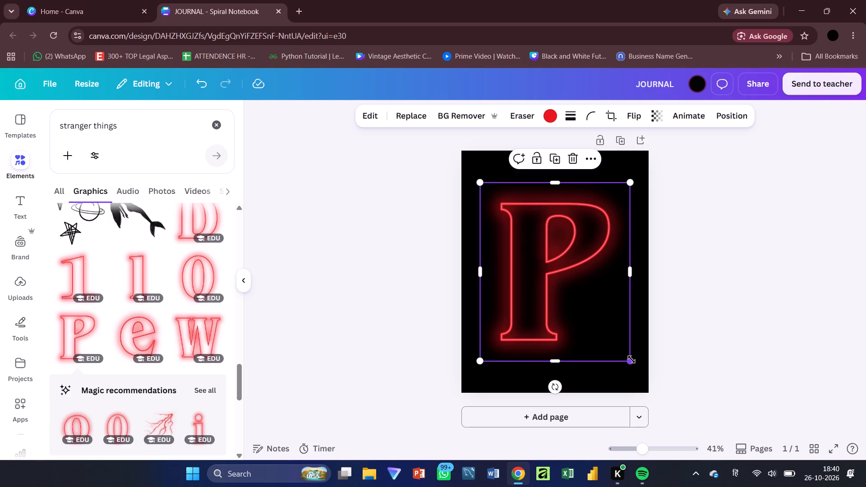
left_click_drag(631, 359, 506, 224)
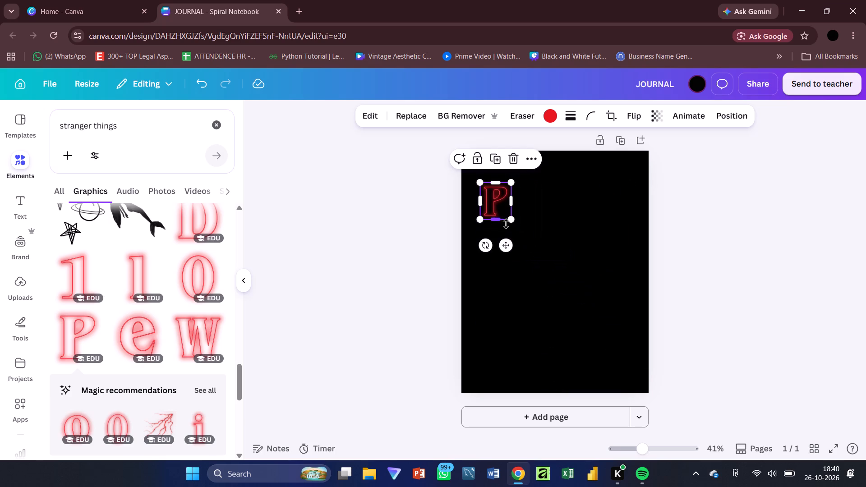
left_click_drag(509, 248, 516, 261)
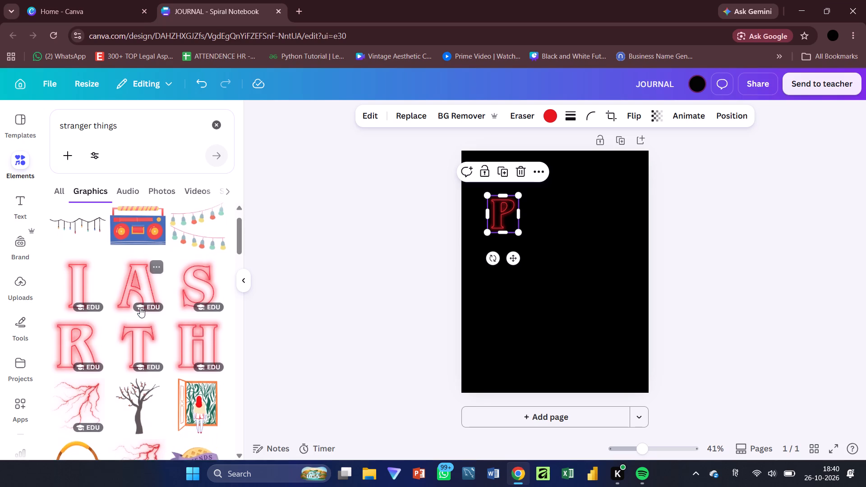
Add the matching red neon letter L, scaled to the P's height and aligned directly to its right.
left_click(127, 373)
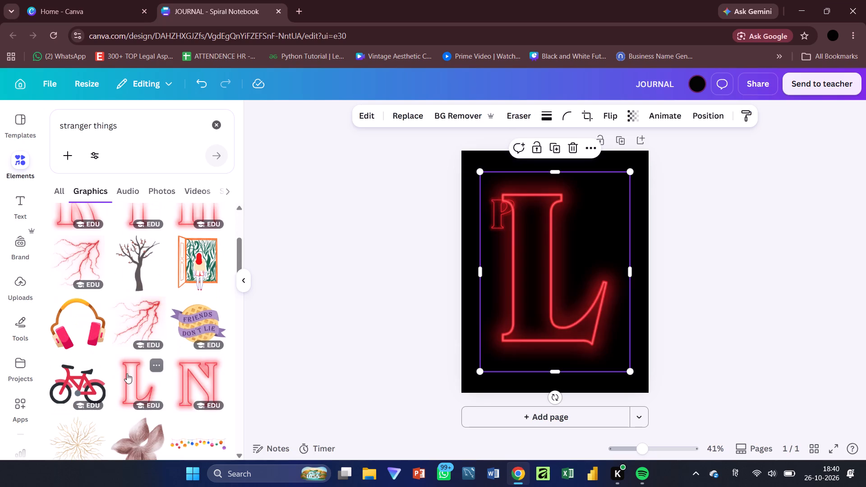
left_click_drag(631, 373, 629, 369)
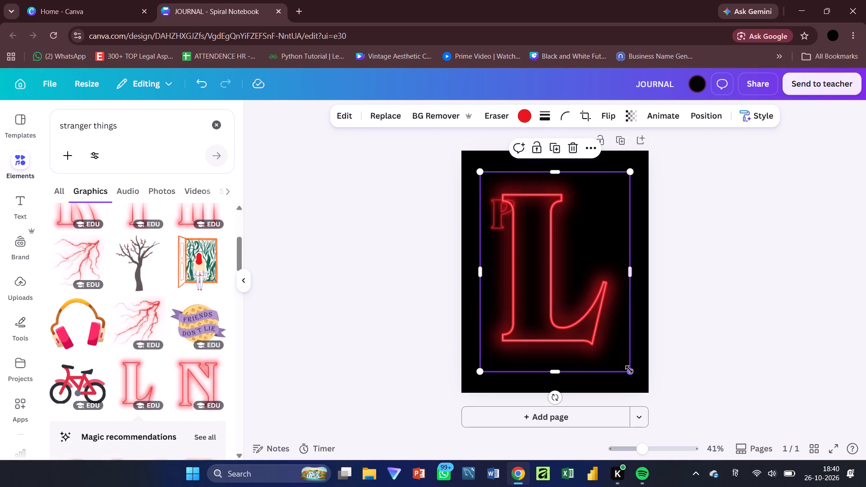
left_click_drag(629, 369, 496, 225)
left_click_drag(507, 247, 538, 258)
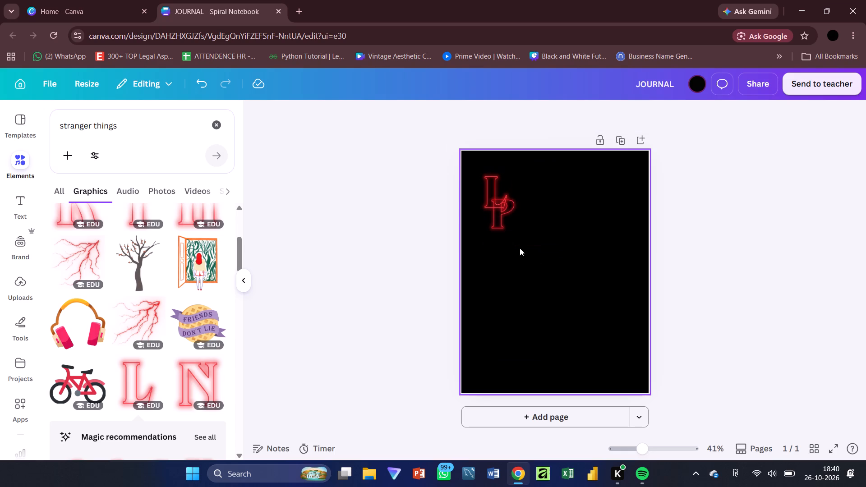
left_click_drag(491, 199, 523, 221)
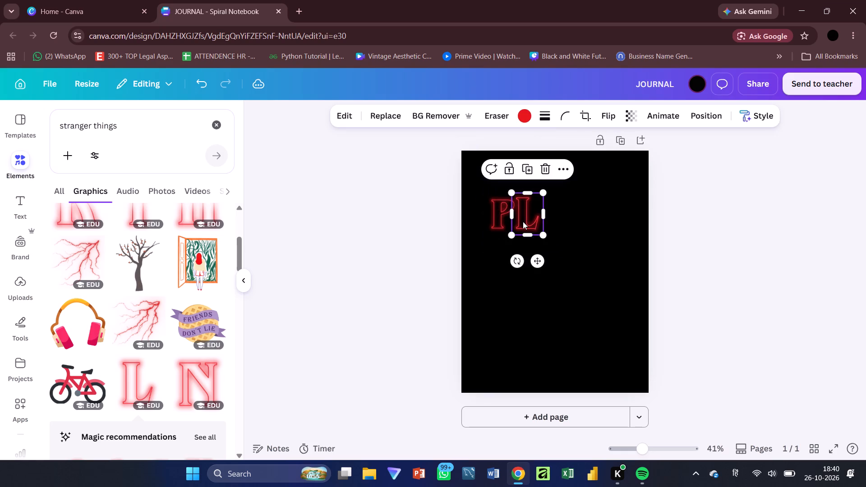
left_click_drag(541, 234, 533, 227)
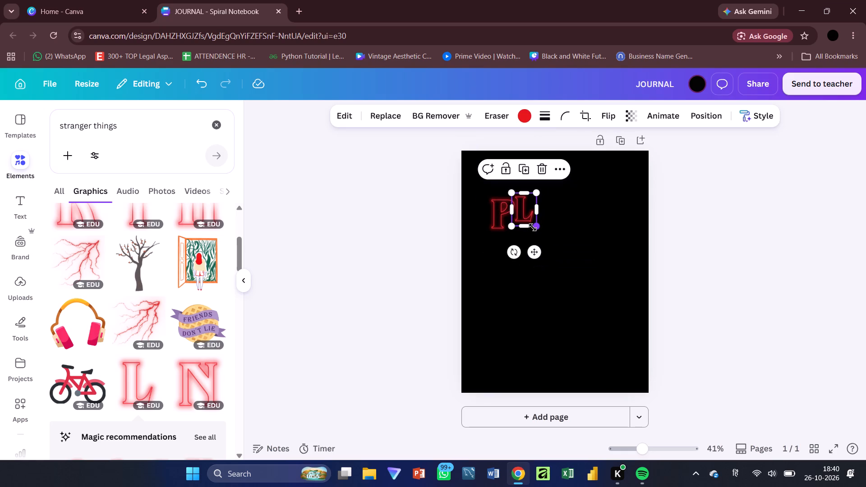
left_click_drag(535, 250, 537, 256)
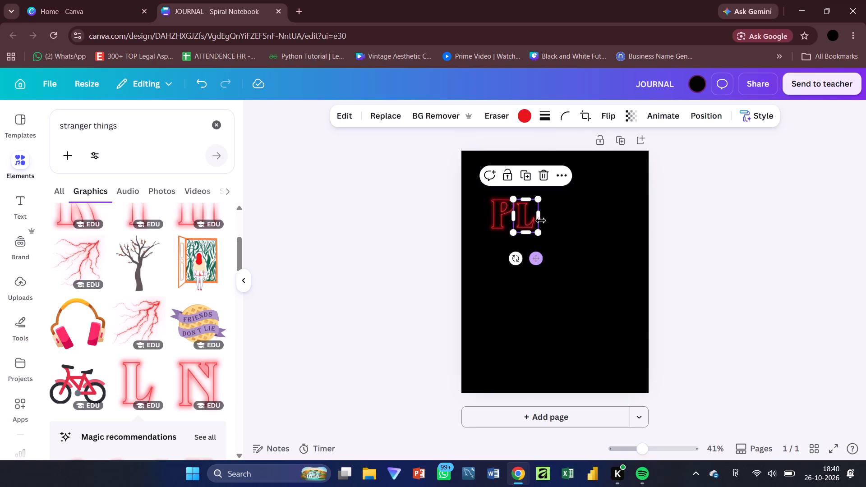
left_click(539, 202)
left_click(540, 200)
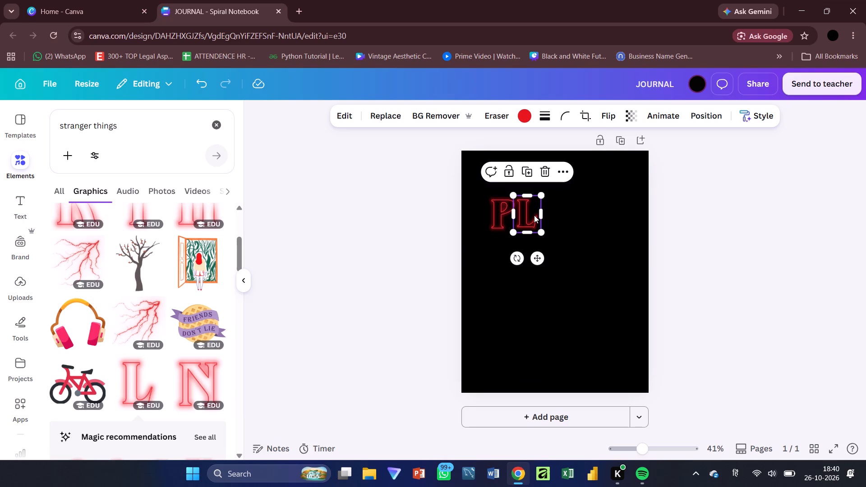
left_click(534, 212)
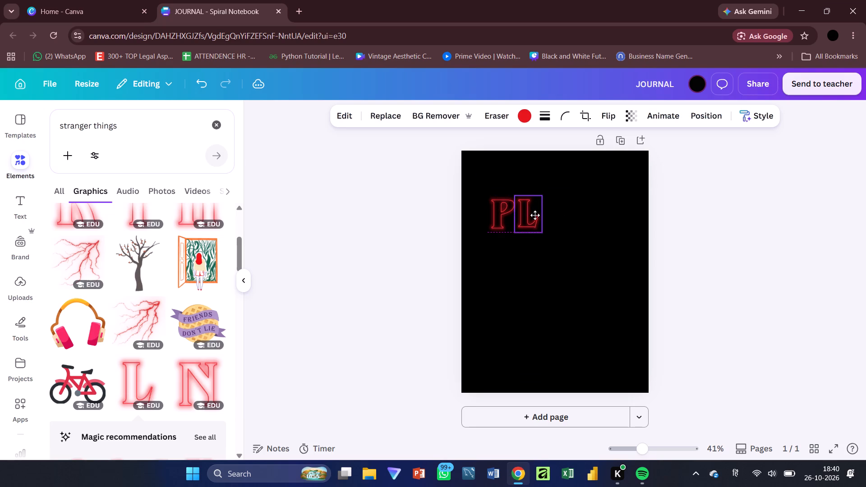
left_click(537, 271)
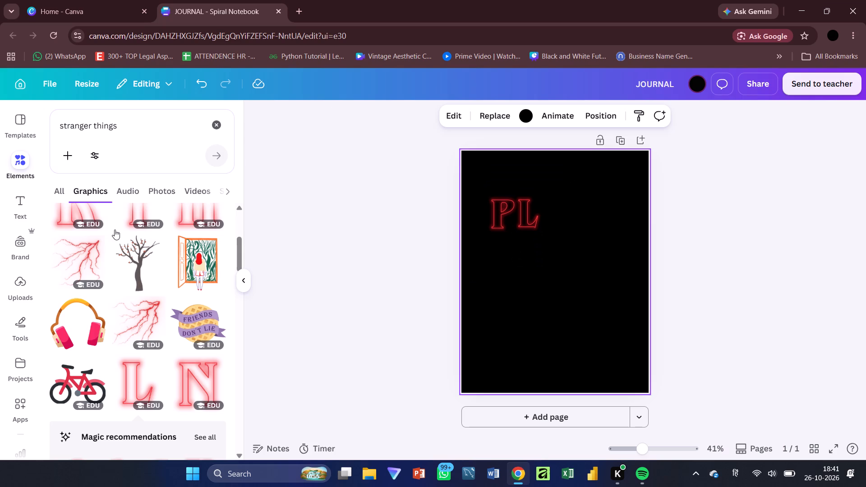
Add the red neon letter A, scaled down to match P and L and lined up directly after the L.
left_click(123, 250)
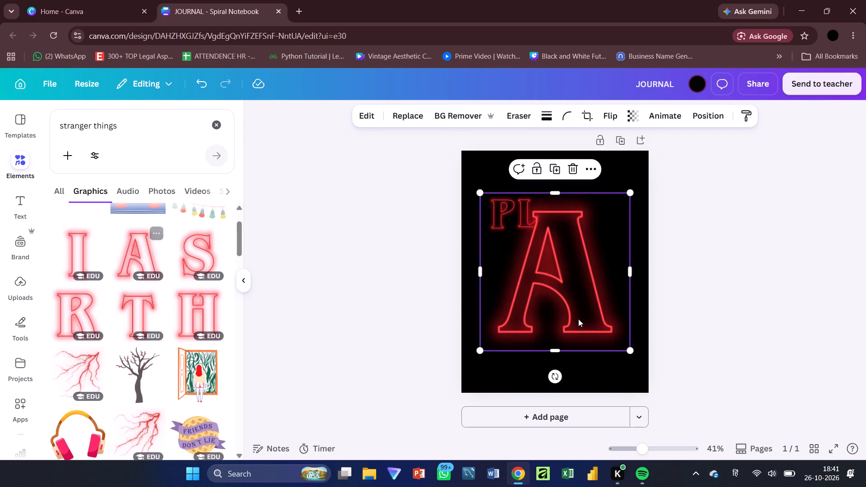
left_click_drag(631, 348, 508, 258)
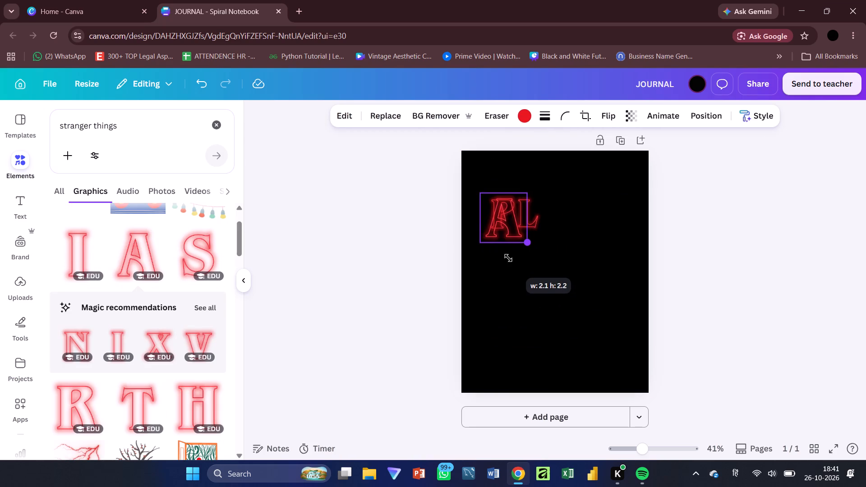
left_click_drag(508, 258, 498, 254)
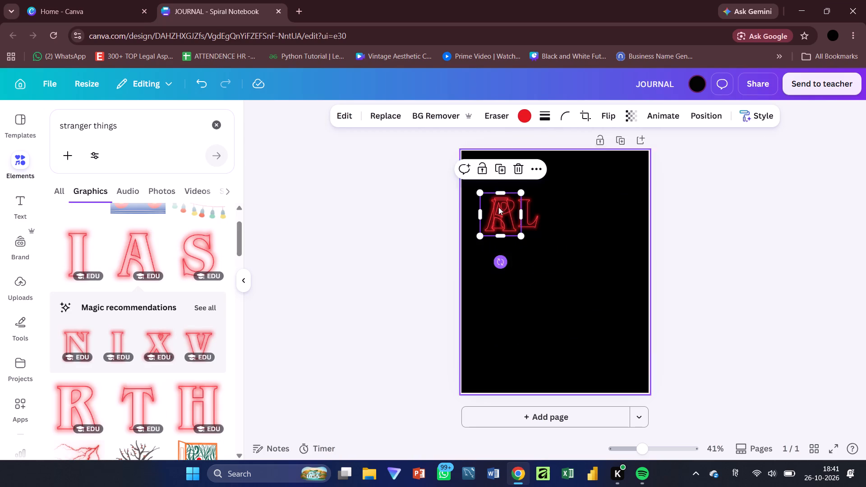
left_click_drag(502, 208, 557, 210)
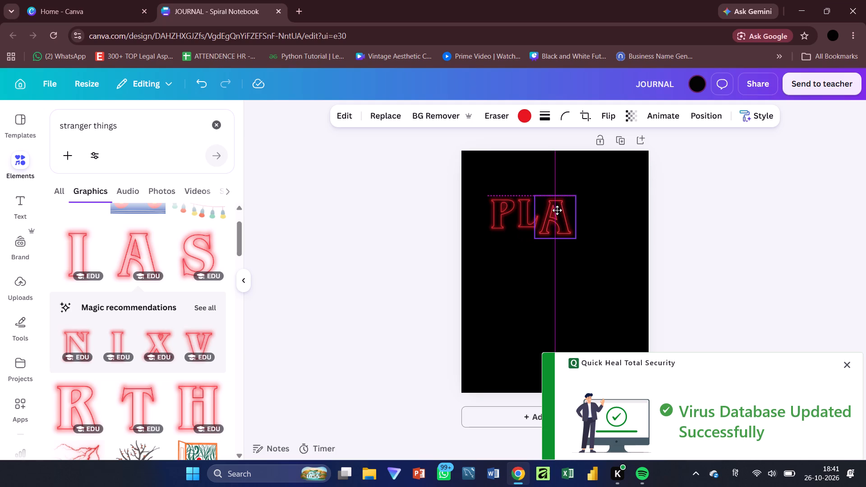
left_click_drag(557, 210, 556, 206)
left_click_drag(575, 233, 565, 227)
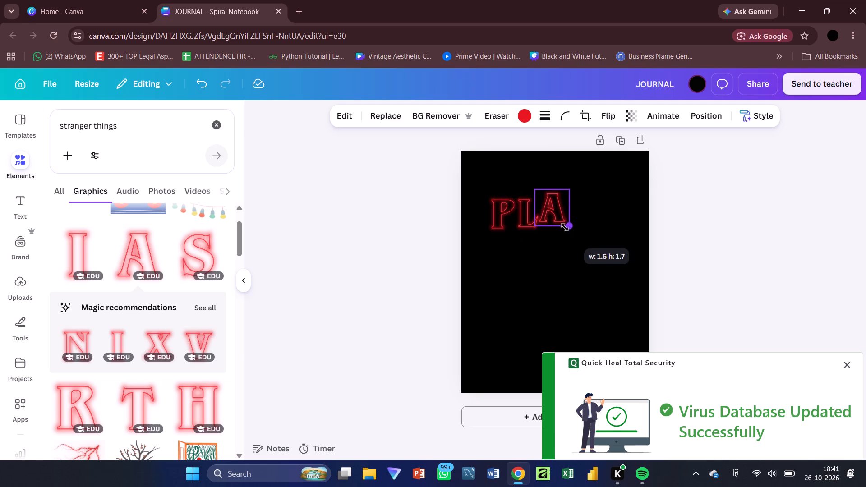
left_click_drag(565, 227, 563, 226)
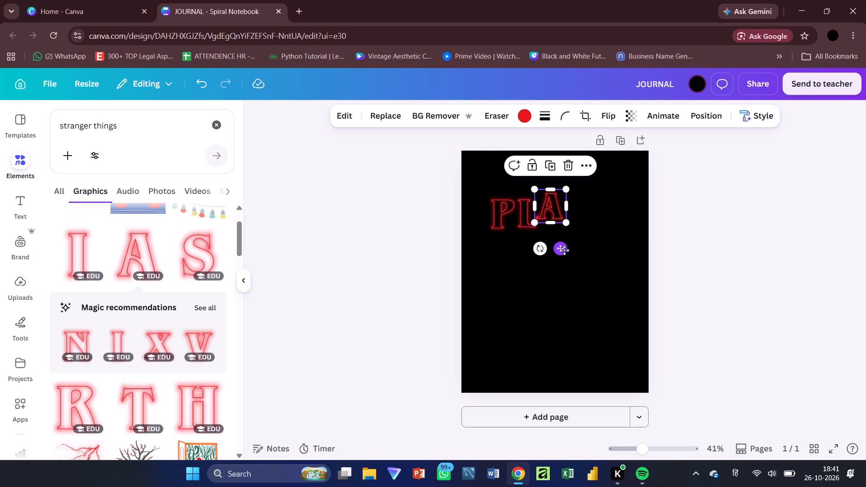
left_click_drag(564, 250, 565, 258)
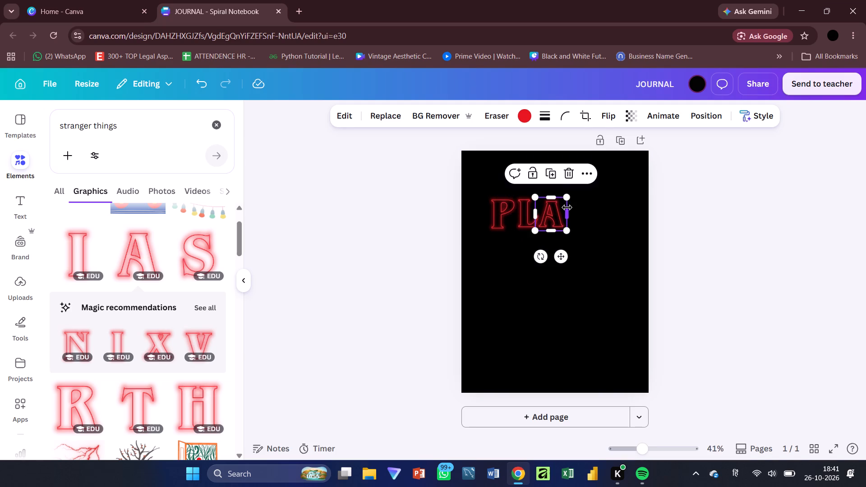
left_click_drag(567, 201, 571, 197)
left_click(548, 219)
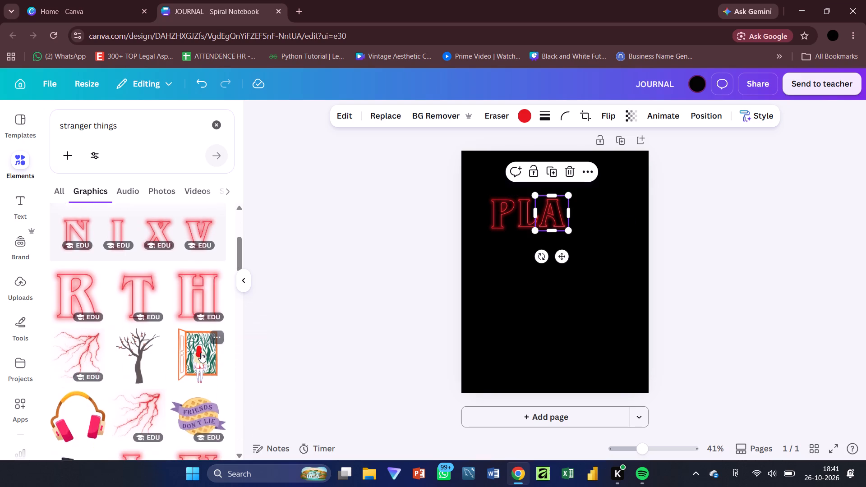
Add the red neon letter N, scaled down to match the other title letters and placed directly after the A.
left_click(67, 367)
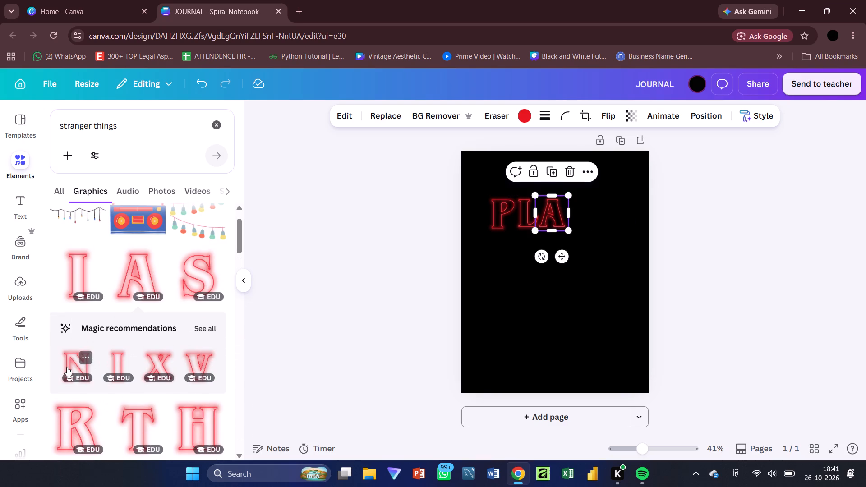
left_click_drag(632, 355, 620, 347)
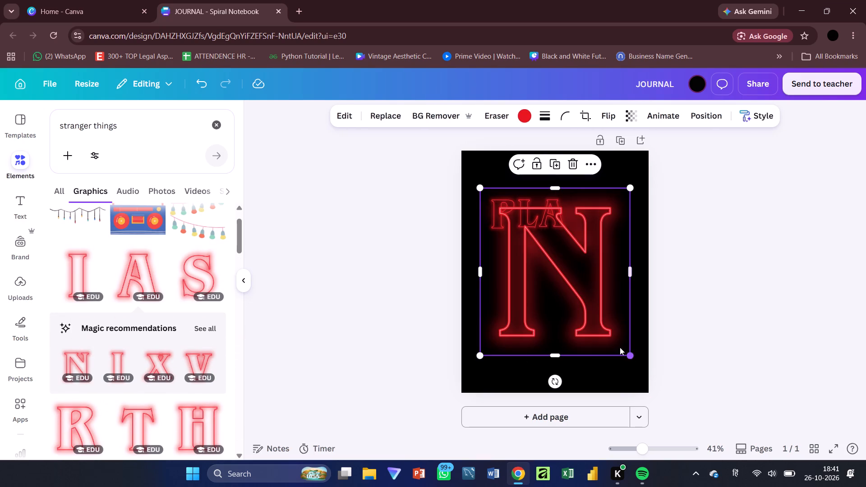
left_click_drag(620, 347, 495, 238)
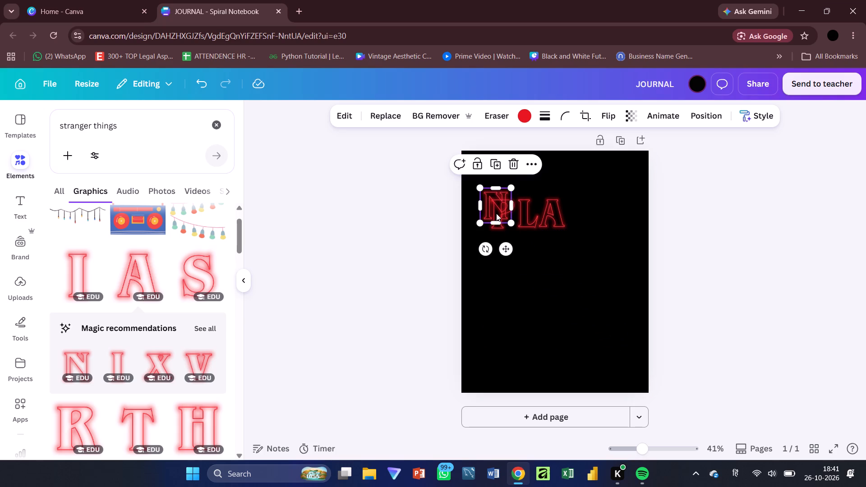
left_click_drag(497, 213, 577, 220)
Duplicate the N and line the copy up directly after the first N in the title row.
key("ctrl+d")
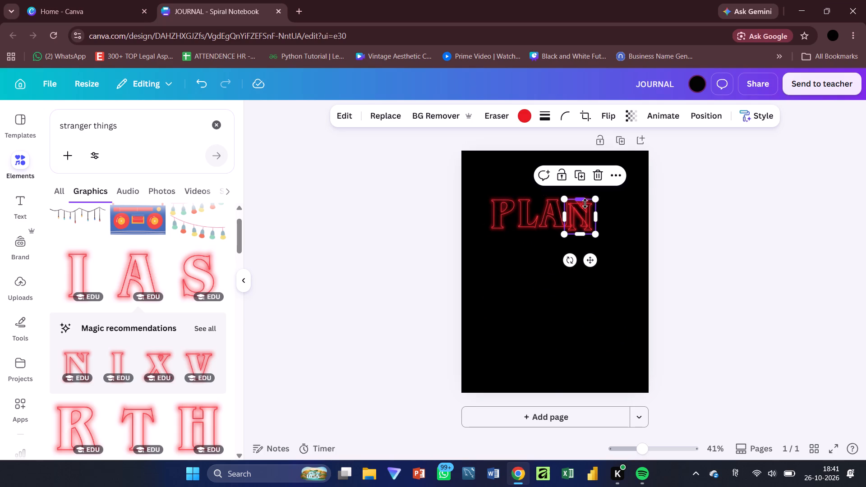
left_click(585, 203)
left_click_drag(585, 205, 609, 200)
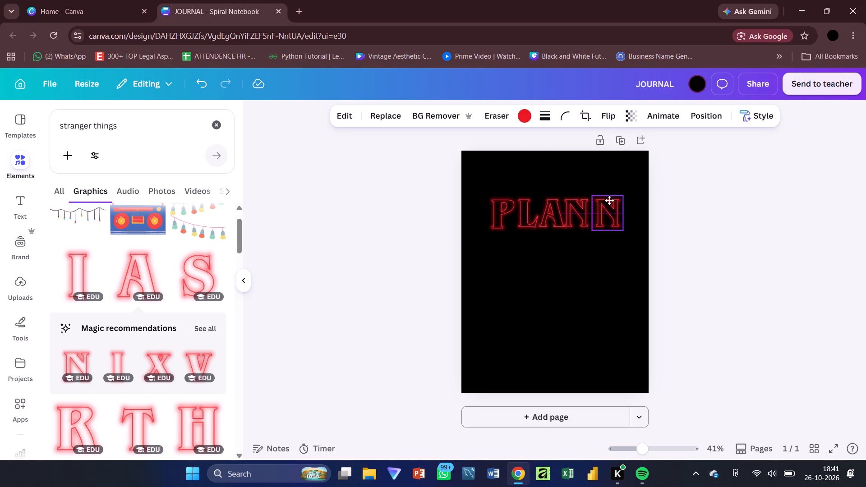
left_click_drag(609, 200, 608, 200)
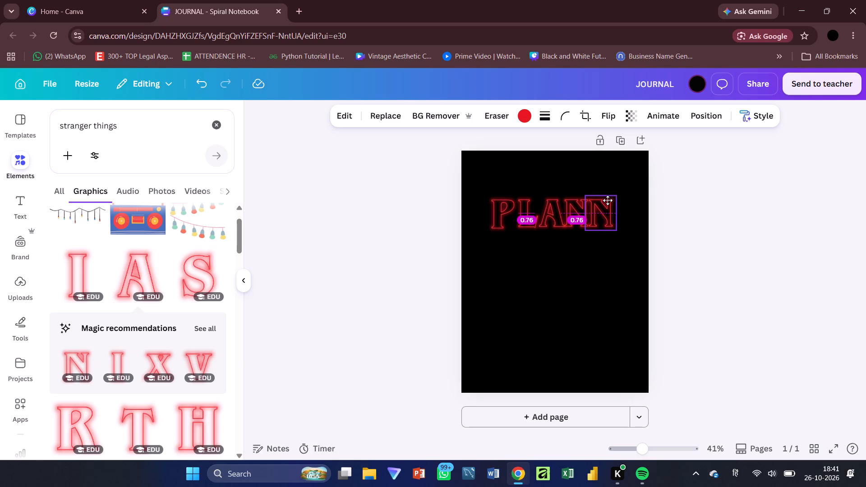
left_click_drag(608, 200, 608, 200)
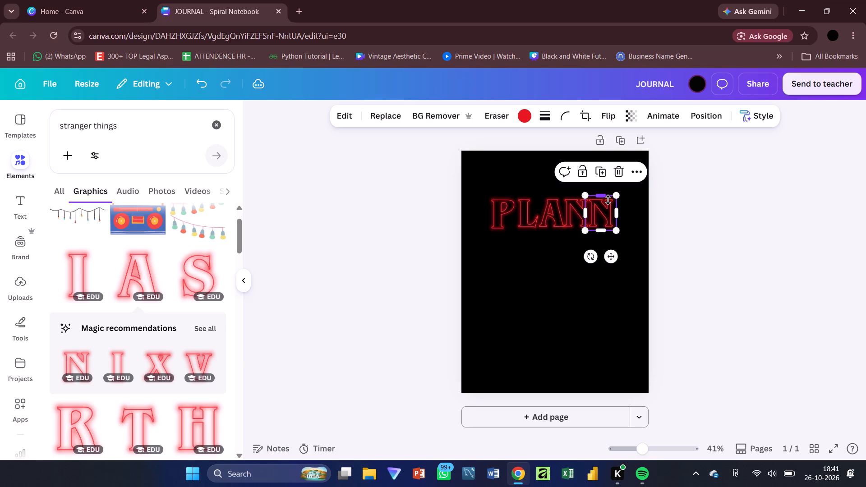
Add the red neon letter E from the stranger things graphics, shrunk to about title size and placed after the second N.
scroll(156, 381, "up", 2)
scroll(156, 381, "down", 6)
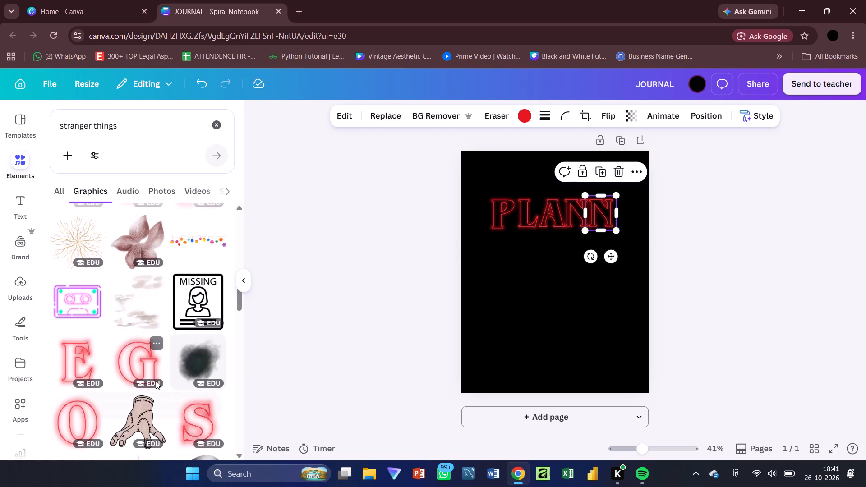
scroll(156, 381, "down", 1)
left_click(77, 289)
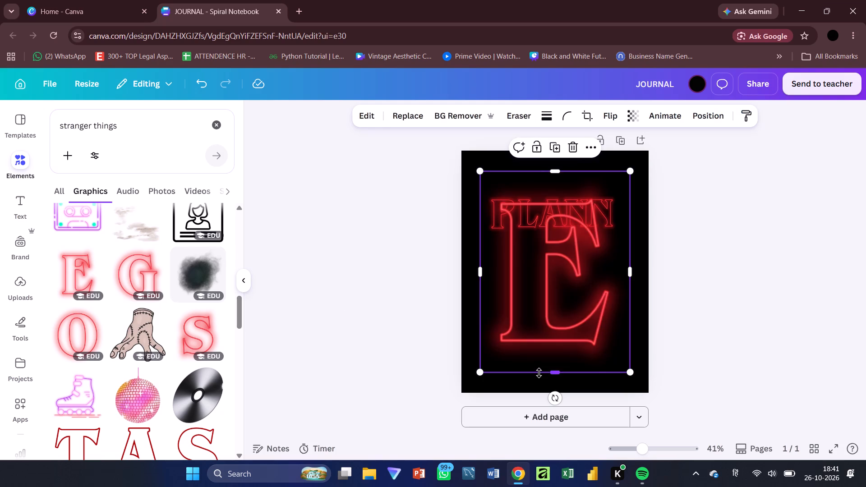
left_click_drag(632, 370, 514, 243)
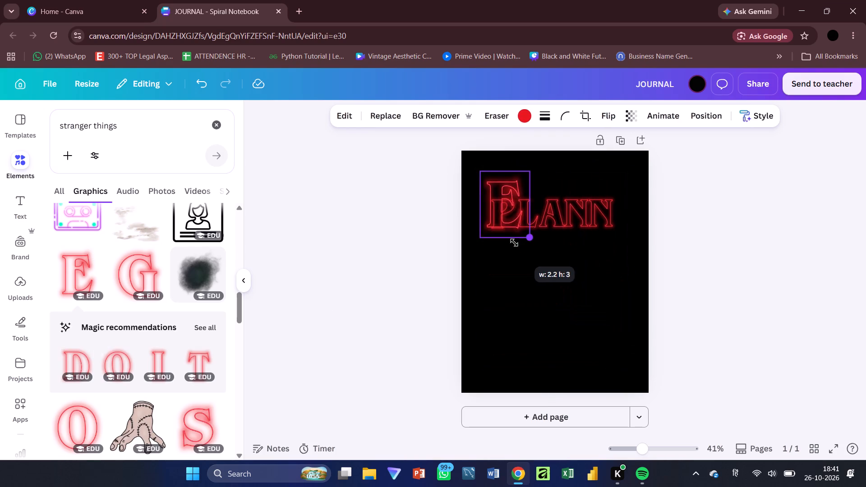
left_click_drag(514, 243, 488, 212)
left_click_drag(492, 191, 605, 222)
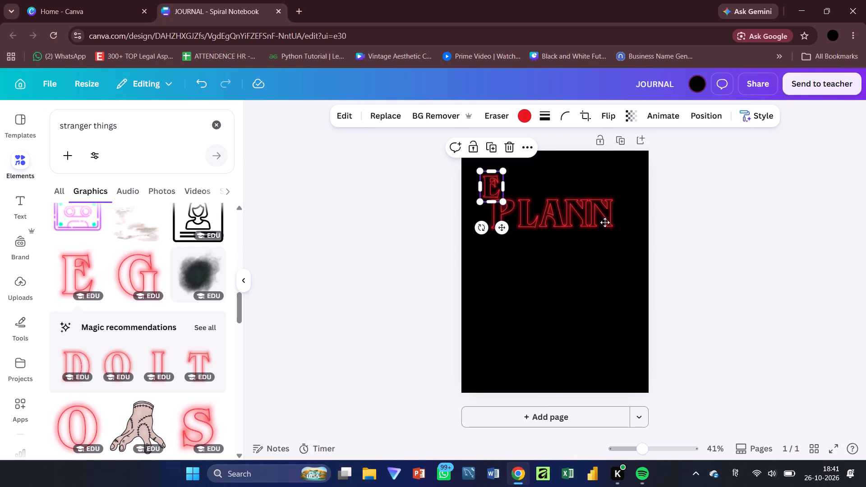
left_click_drag(605, 222, 623, 216)
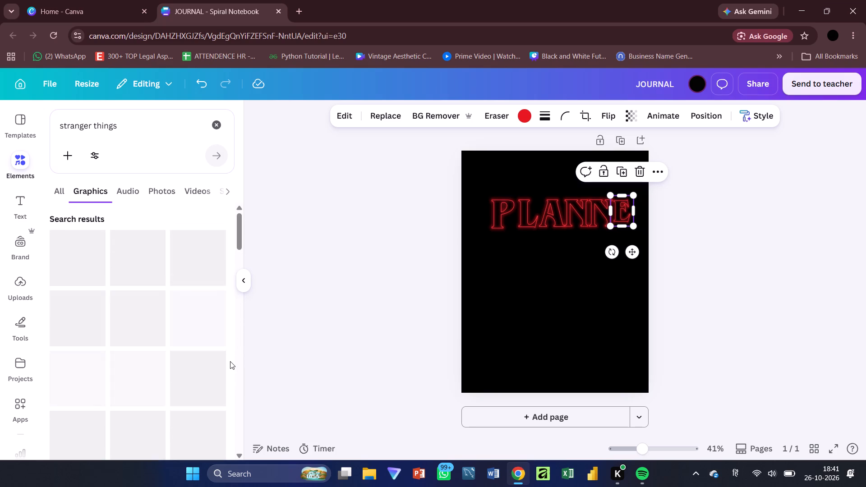
Add the red neon letter R, scaled down to title size and parked in the empty area below the title's end.
left_click(82, 331)
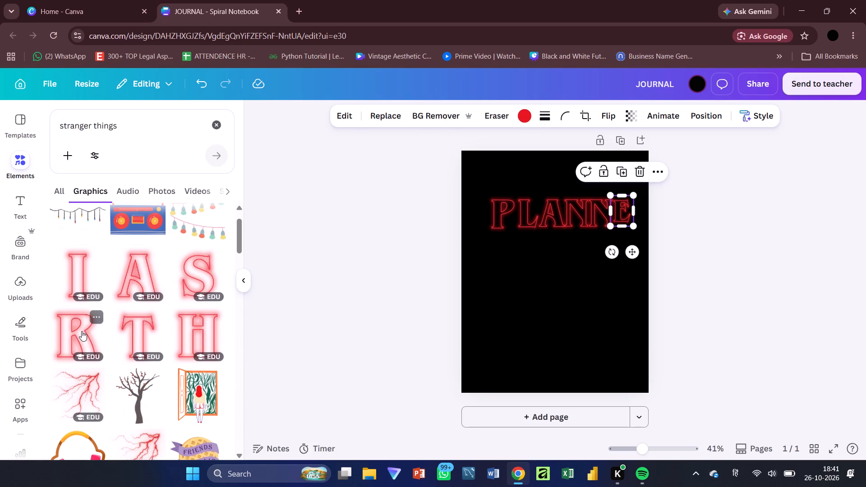
left_click_drag(631, 349, 562, 325)
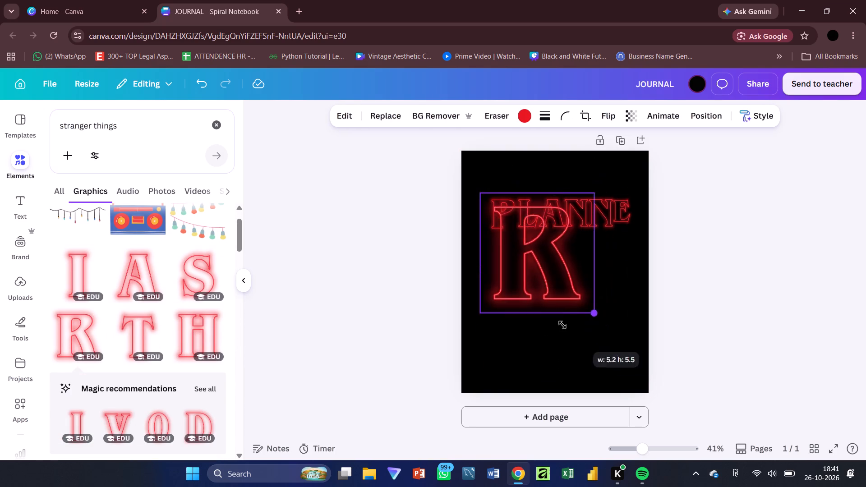
left_click_drag(562, 325, 498, 235)
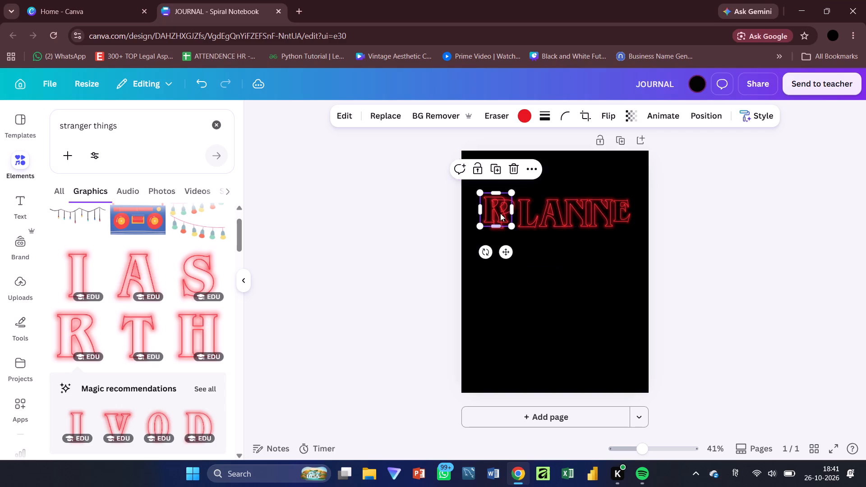
left_click_drag(507, 252, 618, 310)
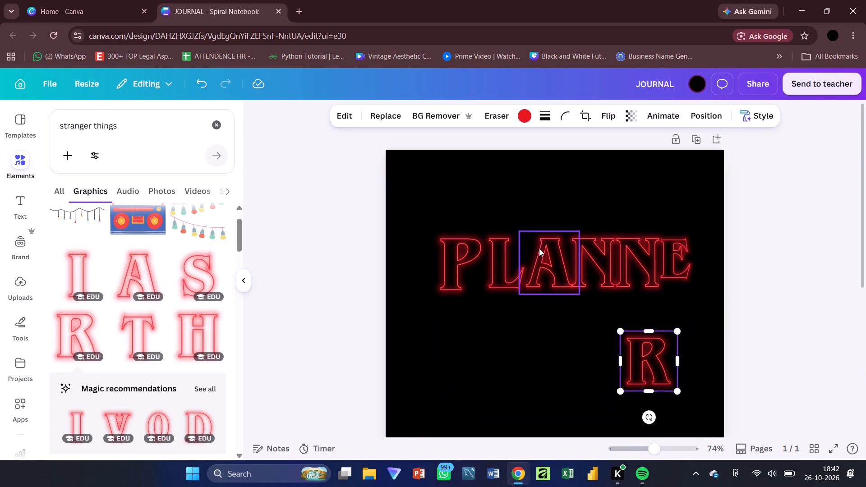
Shrink the letter P to a smaller title size and position it as the start of the title, left of the L.
left_click_drag(466, 250, 451, 250)
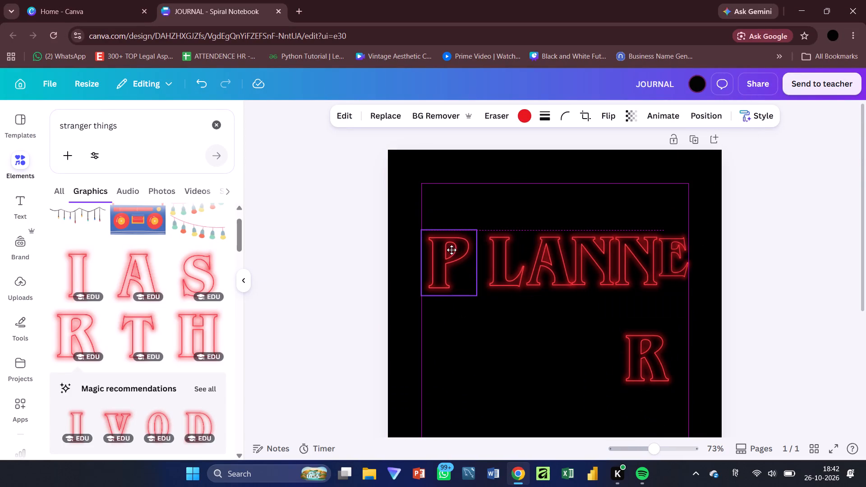
left_click_drag(451, 250, 446, 251)
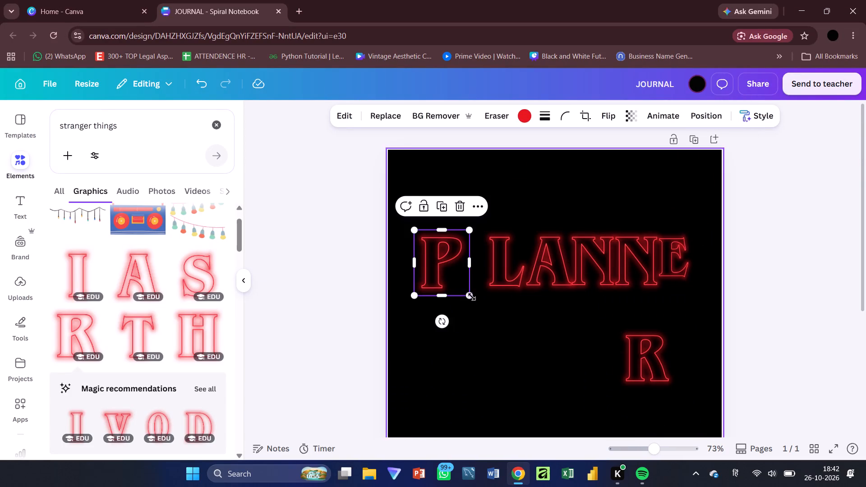
left_click_drag(471, 297, 450, 279)
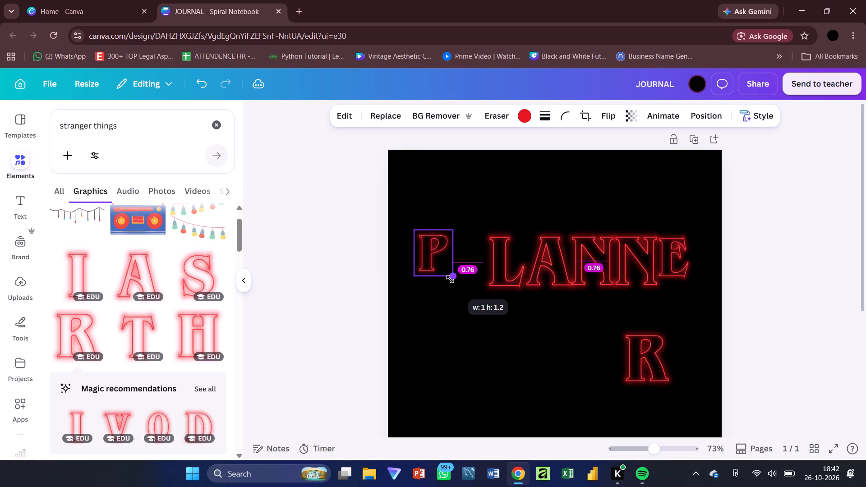
left_click_drag(450, 279, 450, 277)
left_click_drag(440, 252, 454, 266)
Shrink the L to about 0.8 wide by 1.1 high, matching the smaller P, and align it directly beside the P.
left_click_drag(511, 271, 493, 267)
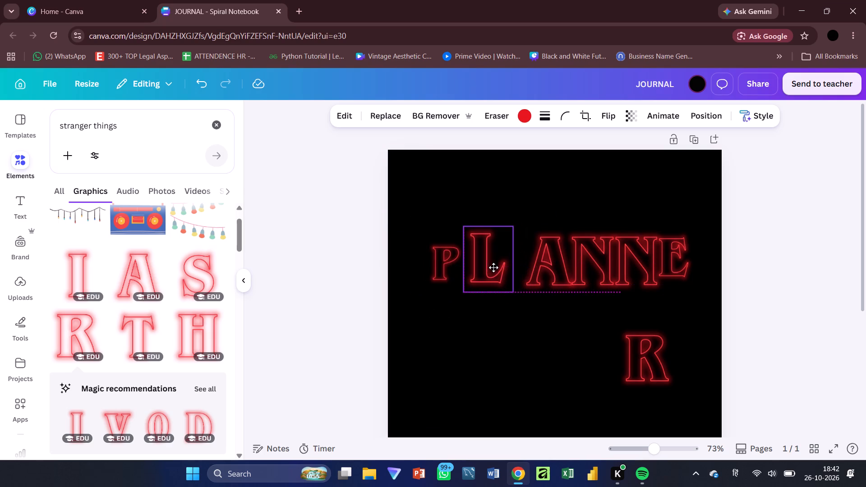
left_click_drag(493, 267, 490, 267)
left_click_drag(514, 294, 492, 278)
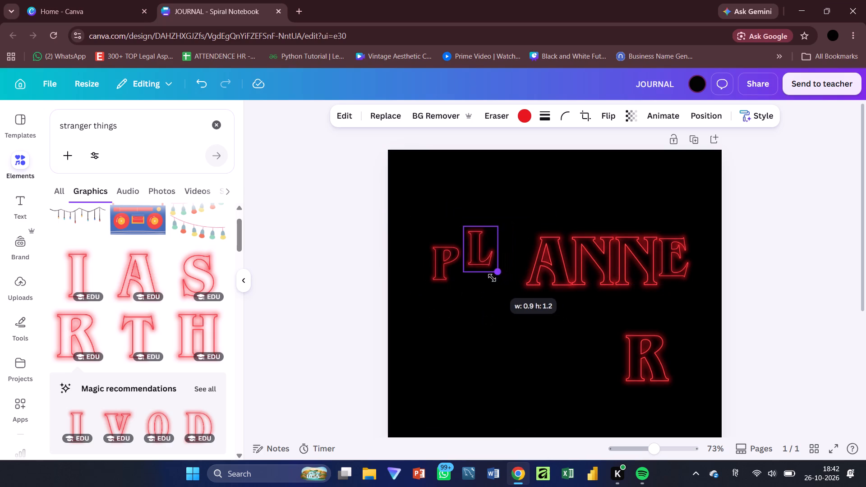
left_click_drag(492, 278, 484, 272)
left_click_drag(488, 292, 488, 311)
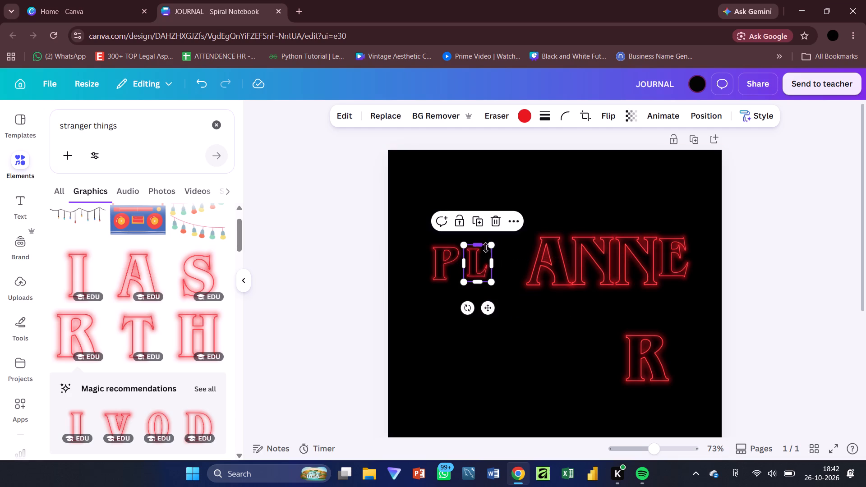
left_click_drag(489, 246, 491, 242)
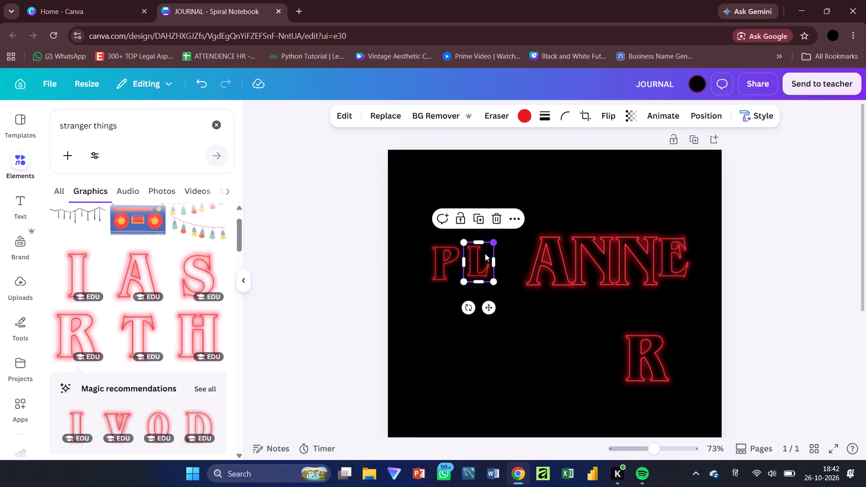
left_click(492, 310)
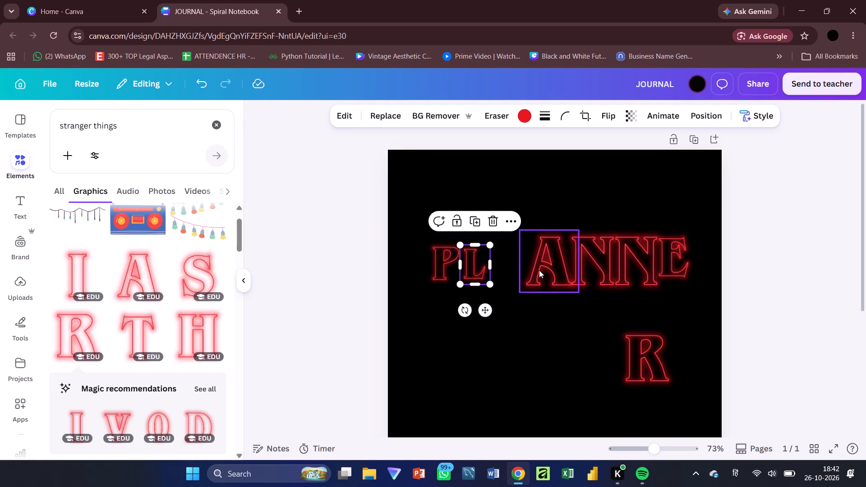
left_click_drag(539, 270, 524, 270)
left_click(490, 276)
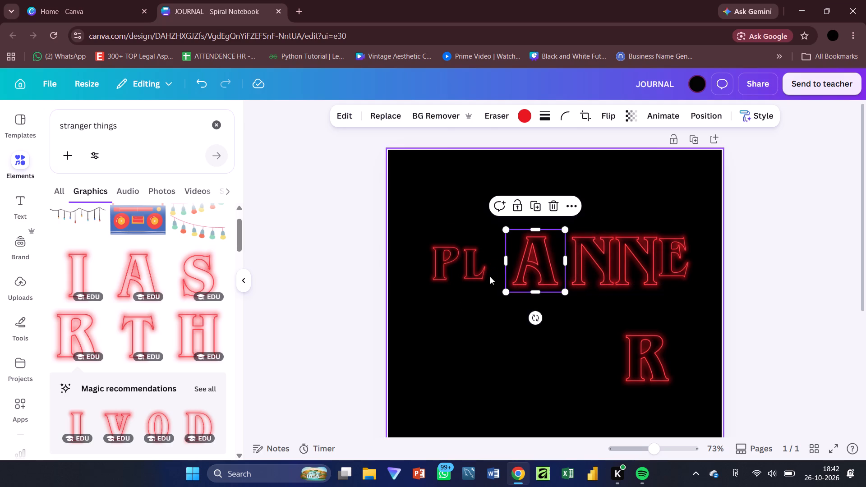
left_click(479, 271)
left_click(492, 248)
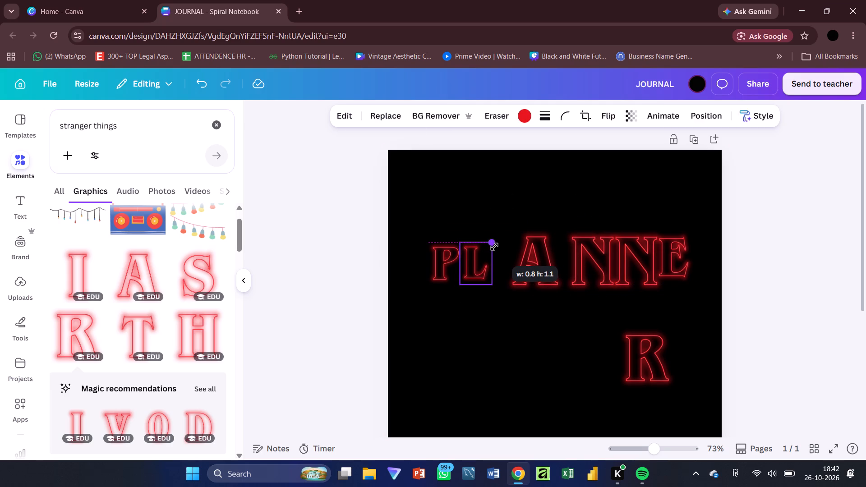
left_click(519, 305)
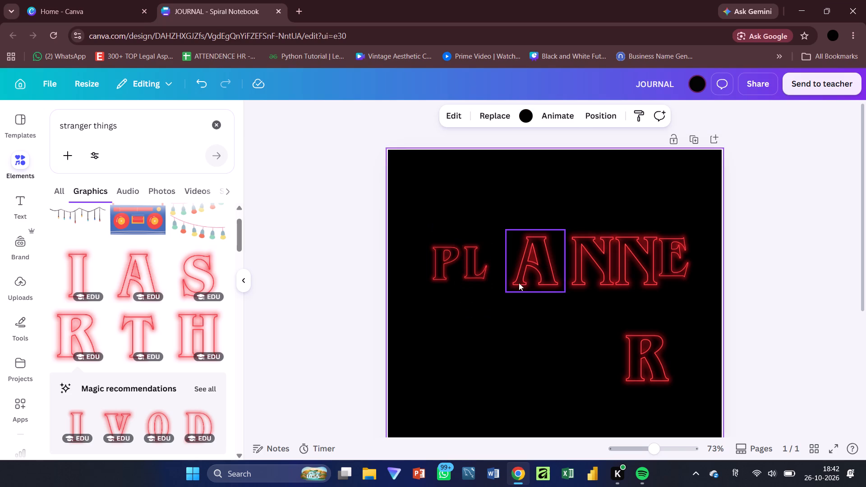
left_click(480, 262)
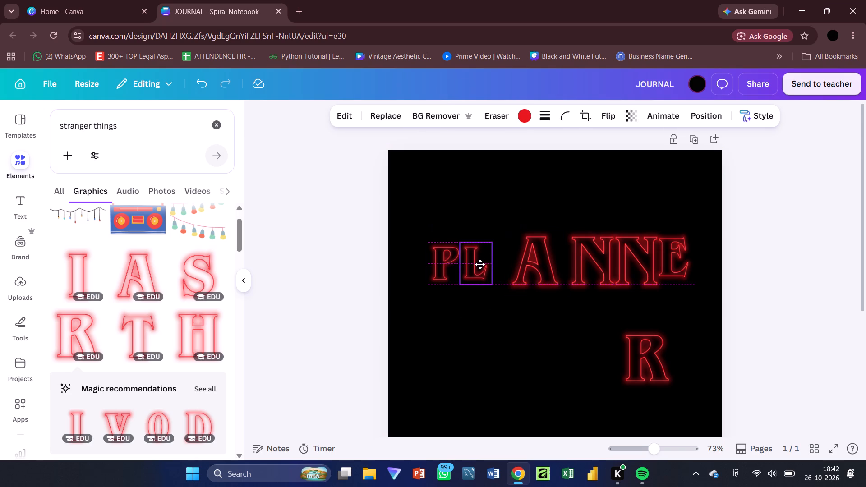
Shrink the A to the same height as P and L and align it directly after the L.
left_click_drag(538, 261, 522, 260)
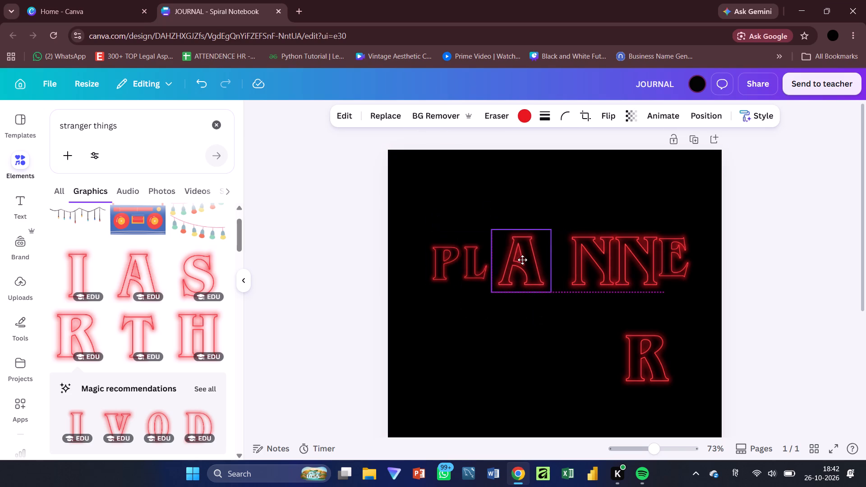
left_click_drag(522, 260, 519, 260)
left_click_drag(543, 230, 521, 254)
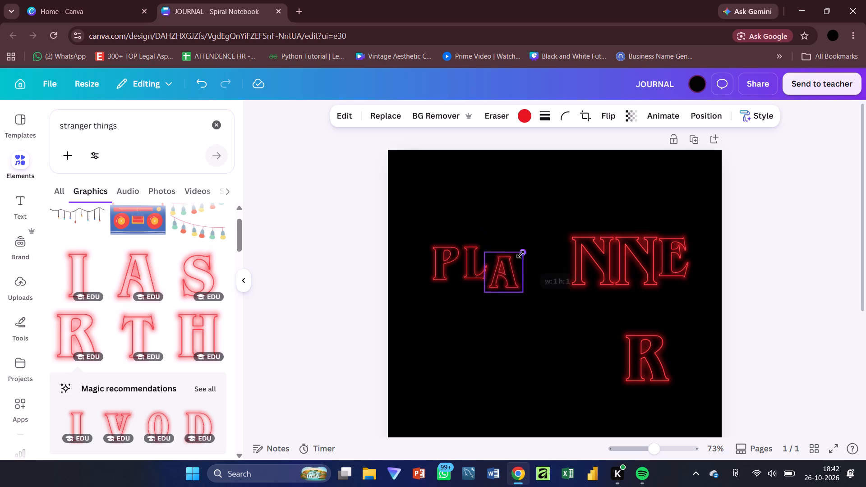
left_click_drag(521, 254, 526, 248)
left_click_drag(514, 270, 515, 257)
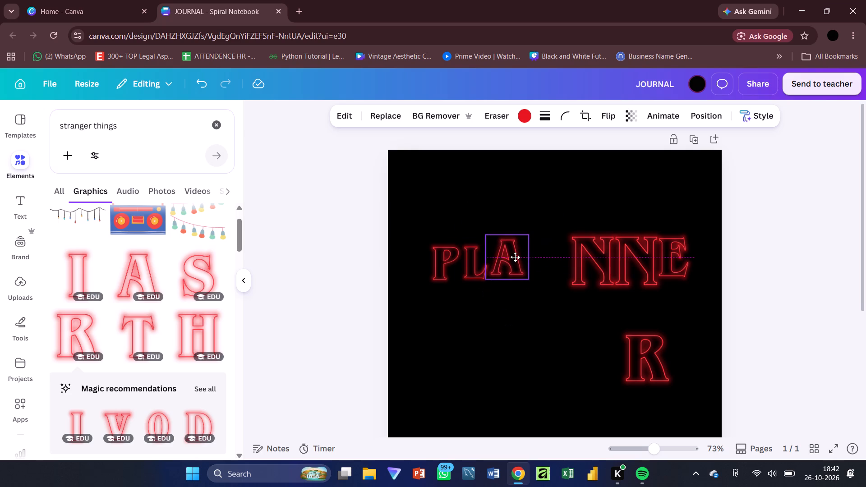
left_click_drag(515, 257, 514, 262)
left_click_drag(527, 238, 523, 242)
left_click(510, 266)
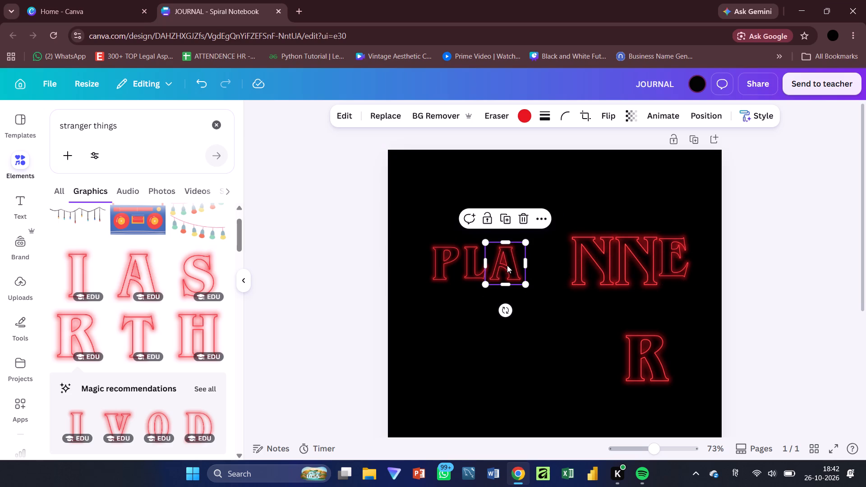
left_click(545, 268)
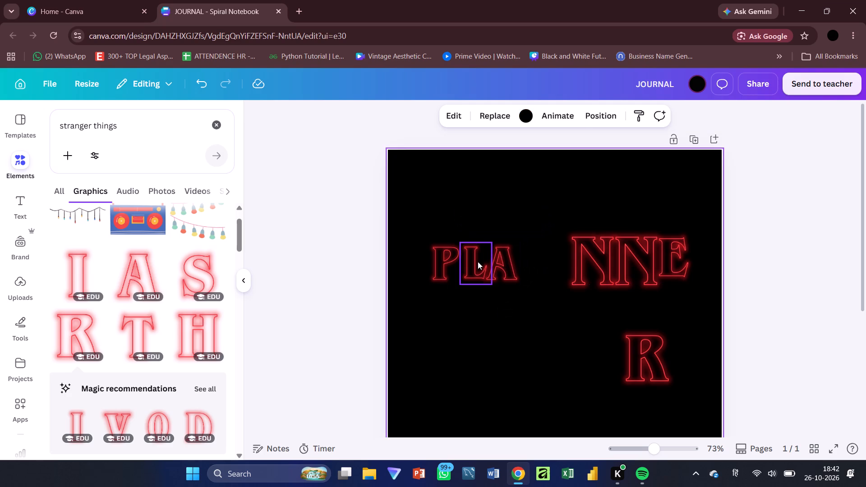
Nudge the L slightly closer to the P to even out the spacing of PLA.
left_click(478, 262)
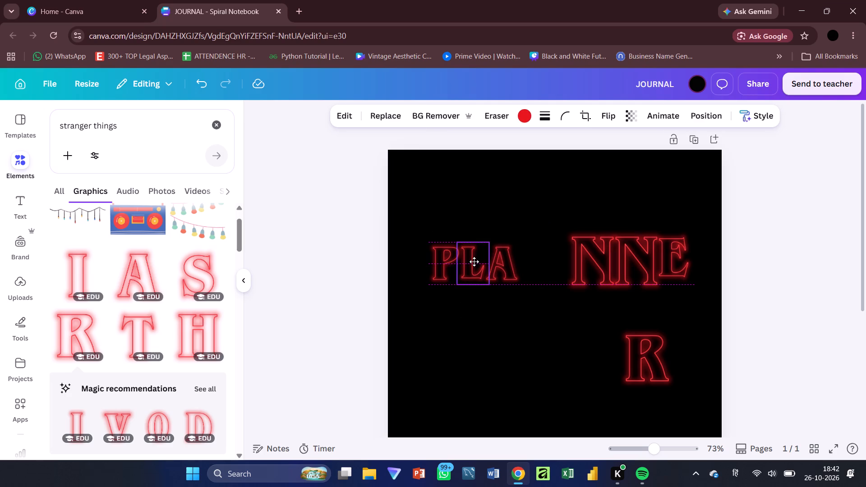
left_click(534, 267)
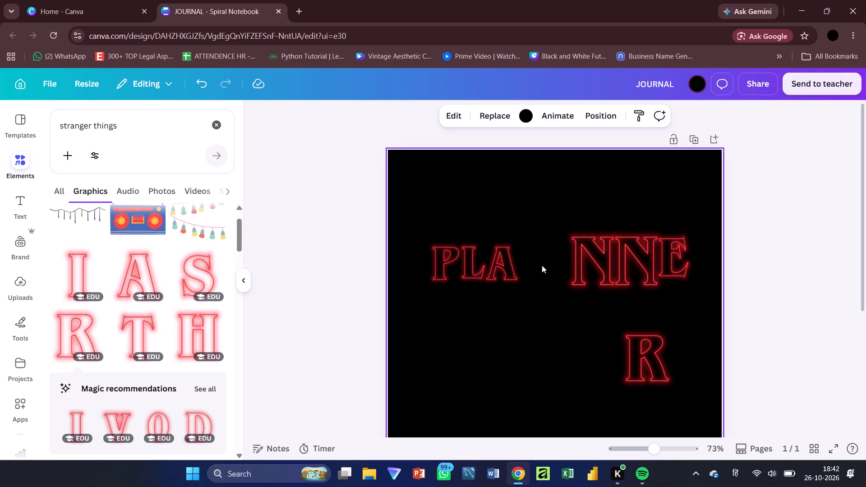
Move the first large N next to the A and shrink it to about 0.9 wide by 1 high.
left_click_drag(583, 255, 535, 254)
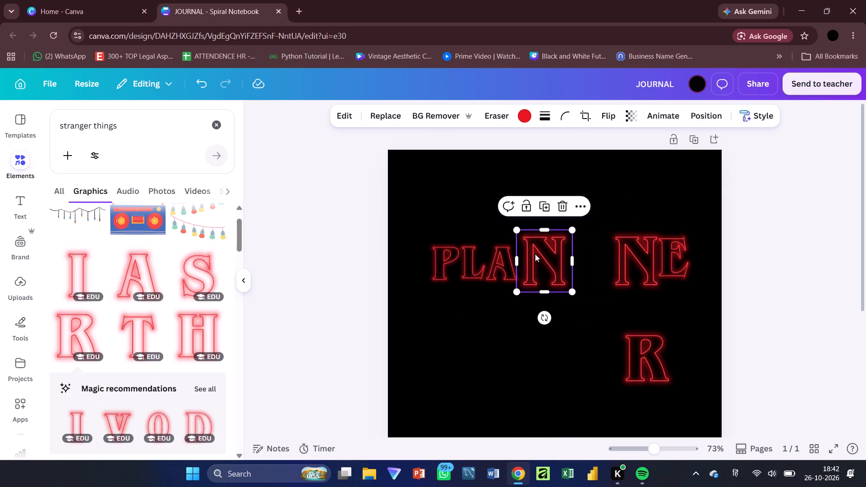
left_click_drag(573, 289, 543, 267)
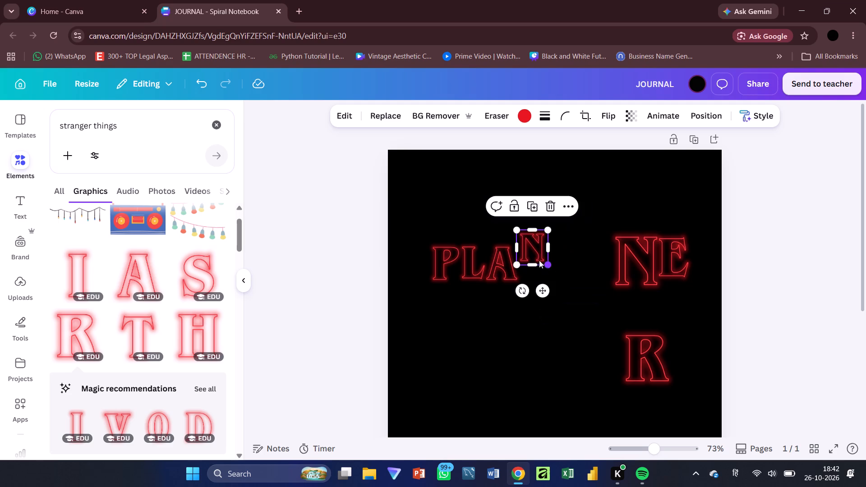
left_click_drag(536, 249, 536, 266)
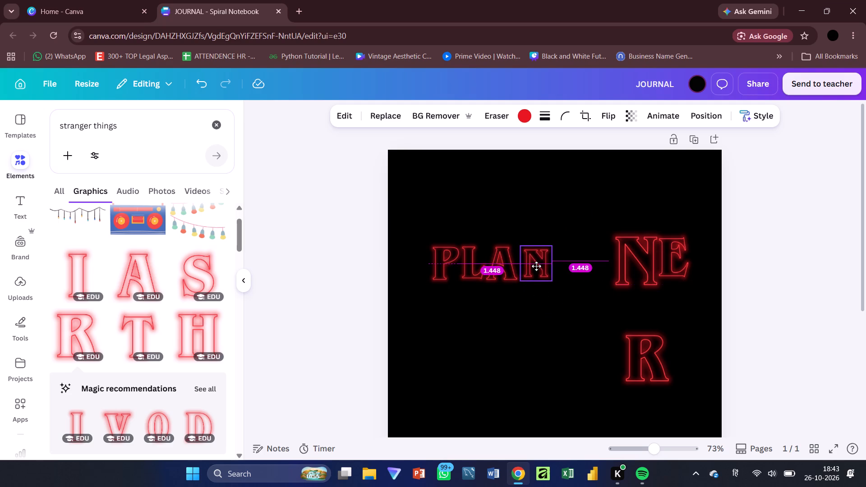
left_click_drag(536, 266, 537, 265)
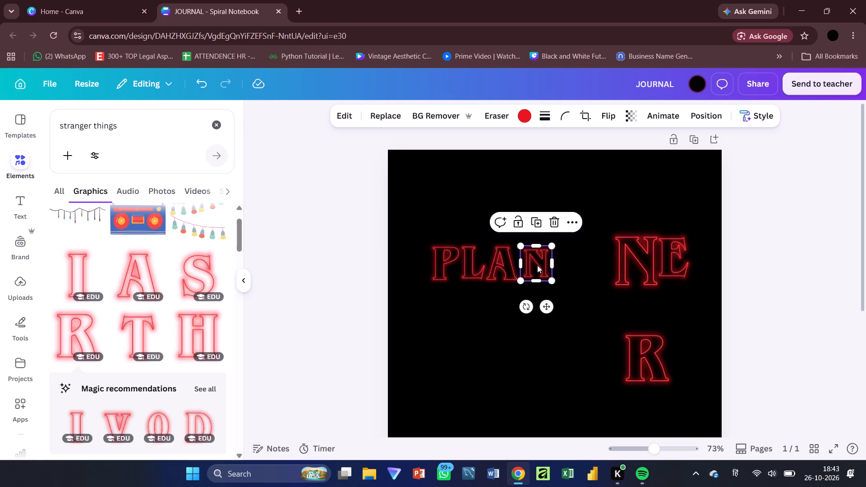
left_click_drag(548, 246, 550, 241)
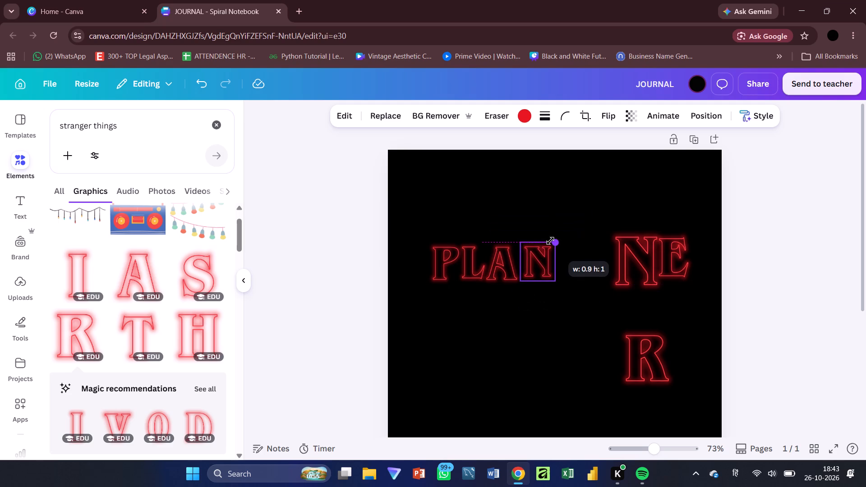
left_click_drag(550, 241, 550, 242)
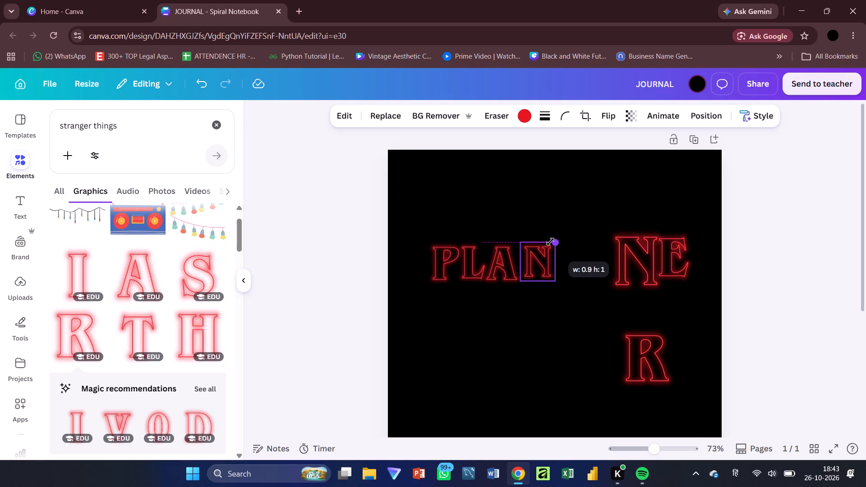
left_click_drag(550, 242, 550, 242)
left_click(553, 243)
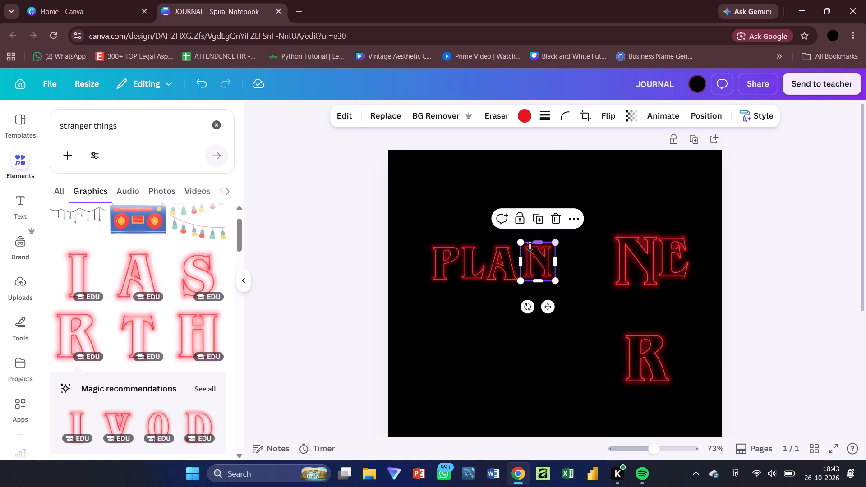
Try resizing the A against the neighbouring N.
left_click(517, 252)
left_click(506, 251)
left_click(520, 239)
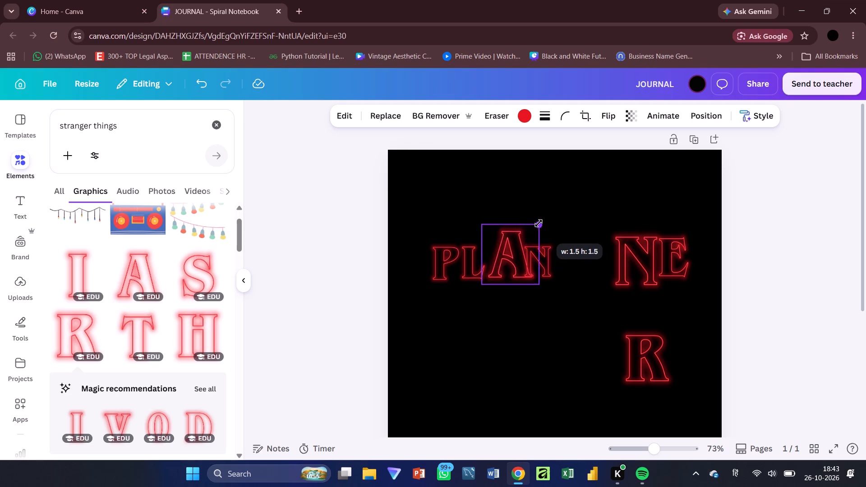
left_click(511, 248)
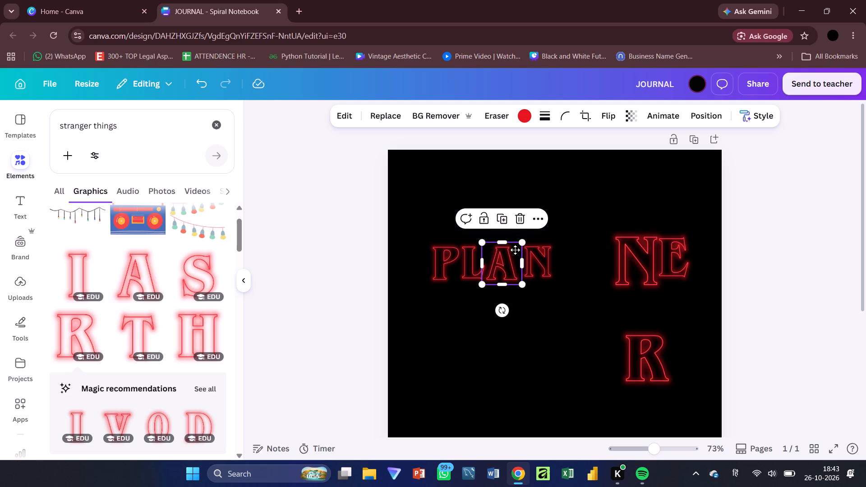
Shift the N closer to the A and enlarge it slightly to match the height of the PLA letters.
left_click_drag(532, 252, 535, 252)
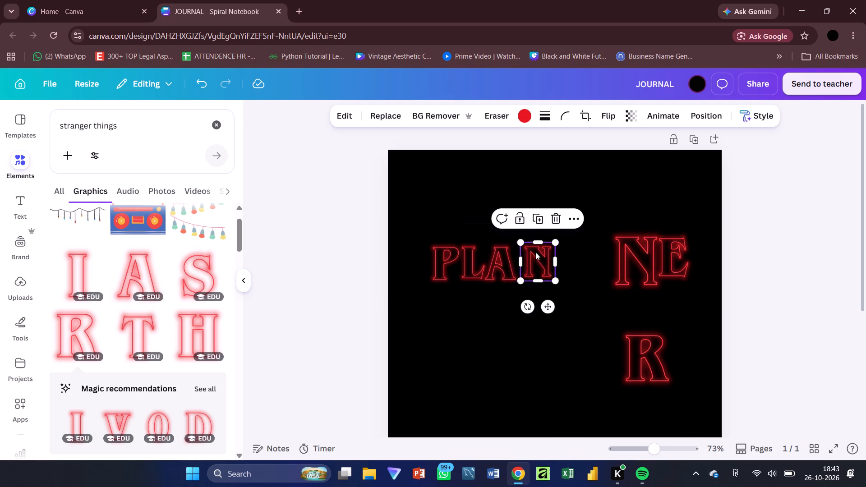
left_click_drag(535, 252, 529, 253)
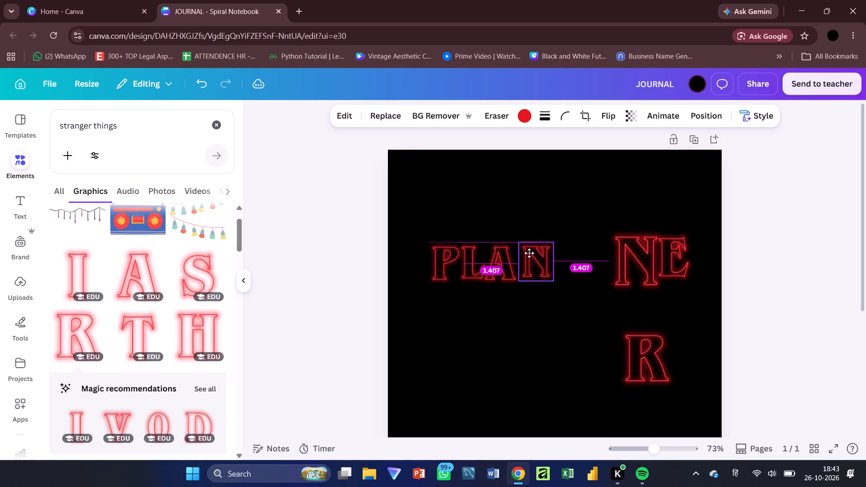
left_click_drag(529, 253, 530, 255)
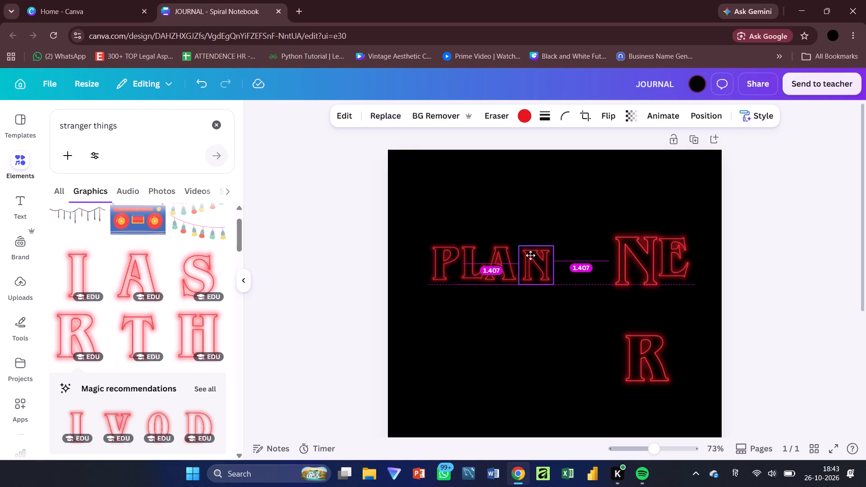
left_click_drag(530, 255, 528, 255)
left_click_drag(528, 255, 527, 256)
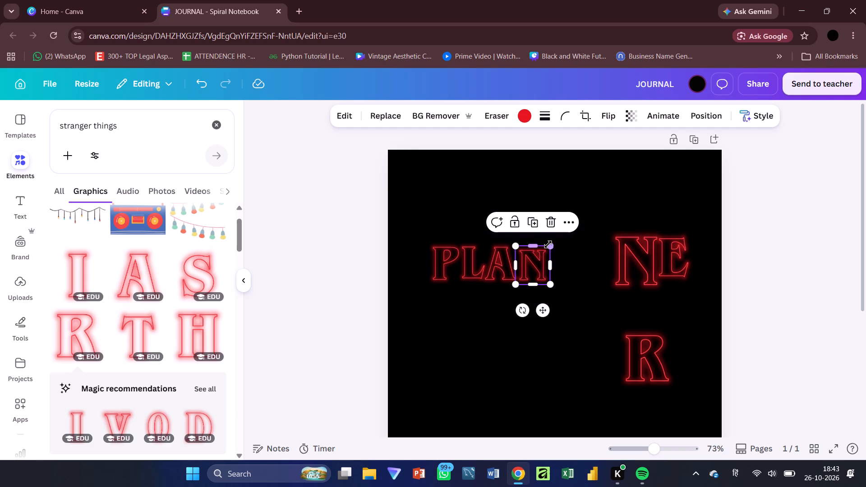
left_click(548, 244)
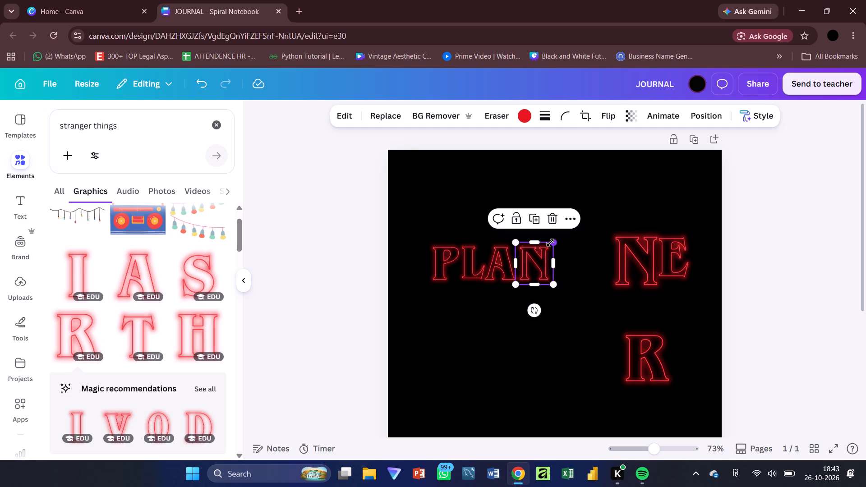
left_click(535, 253)
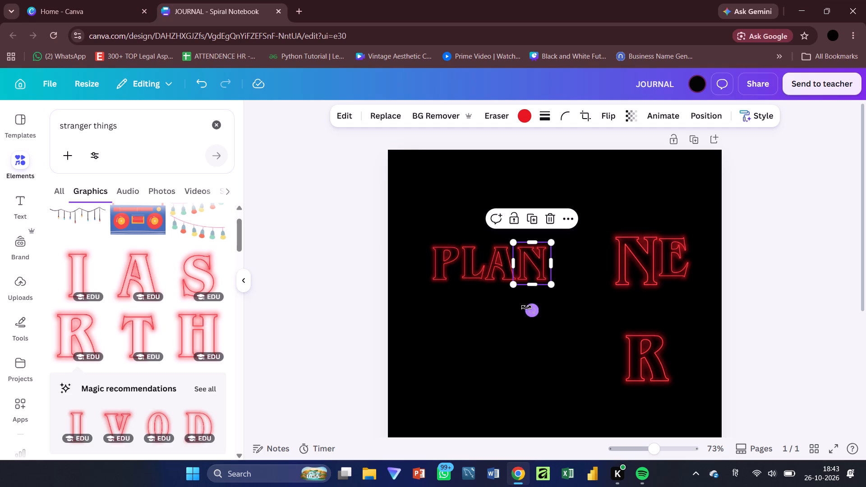
left_click(478, 320)
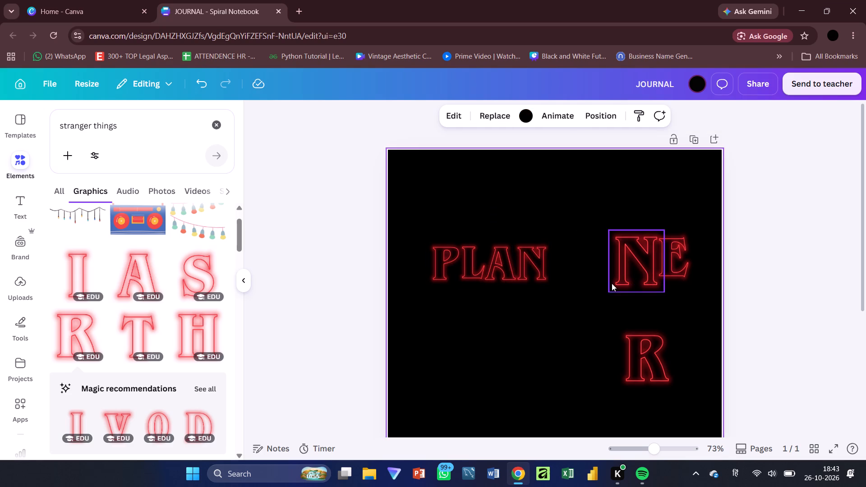
Shrink the second N to match the first N and align it directly after it in the title row.
left_click_drag(626, 276, 539, 273)
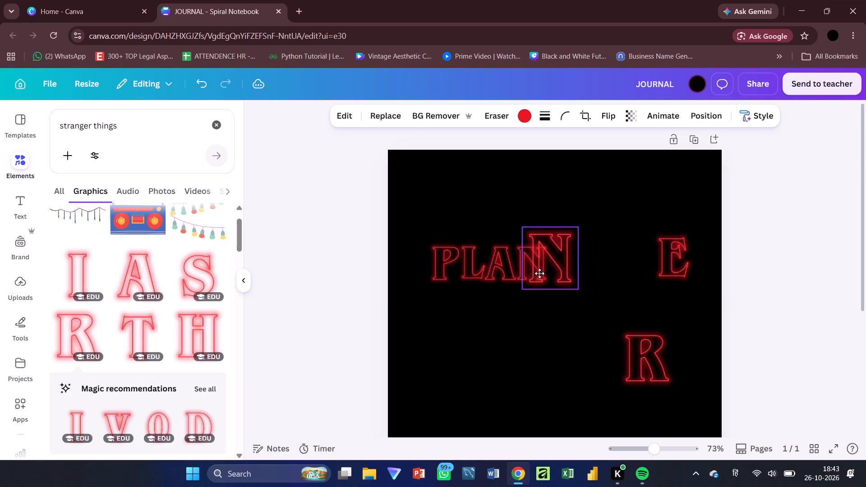
left_click_drag(539, 273, 533, 273)
left_click_drag(574, 288, 541, 266)
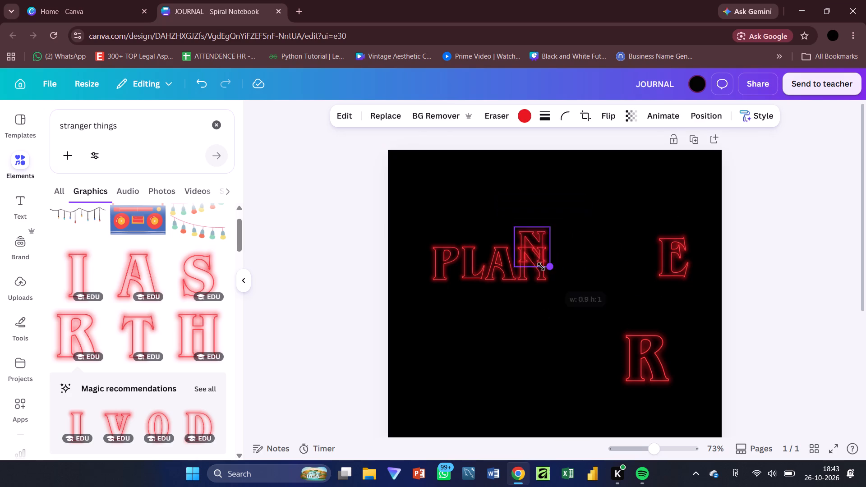
left_click_drag(541, 266, 546, 277)
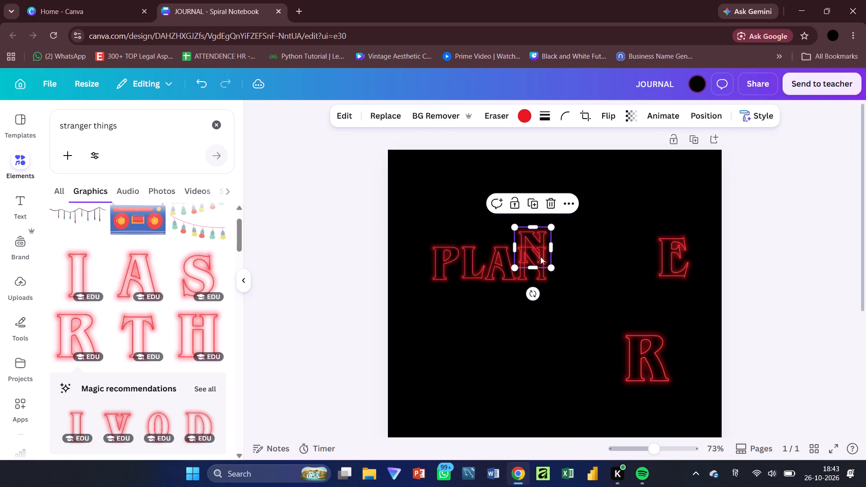
left_click_drag(542, 240, 539, 261)
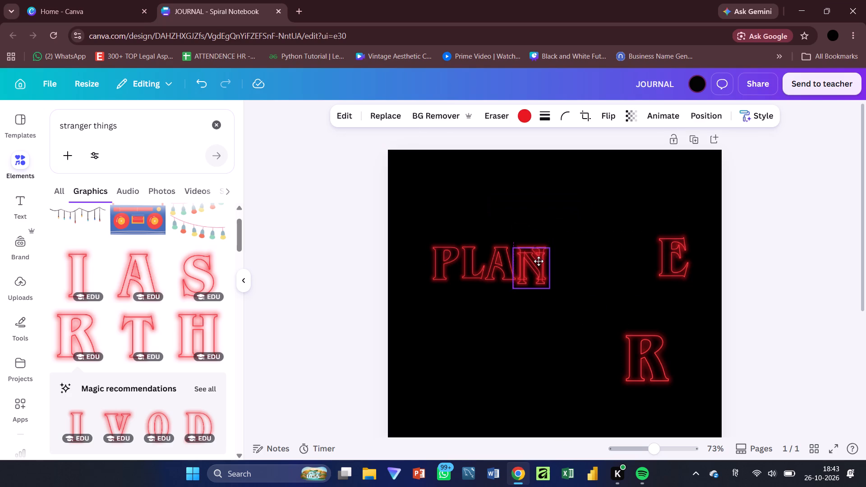
left_click_drag(539, 261, 539, 258)
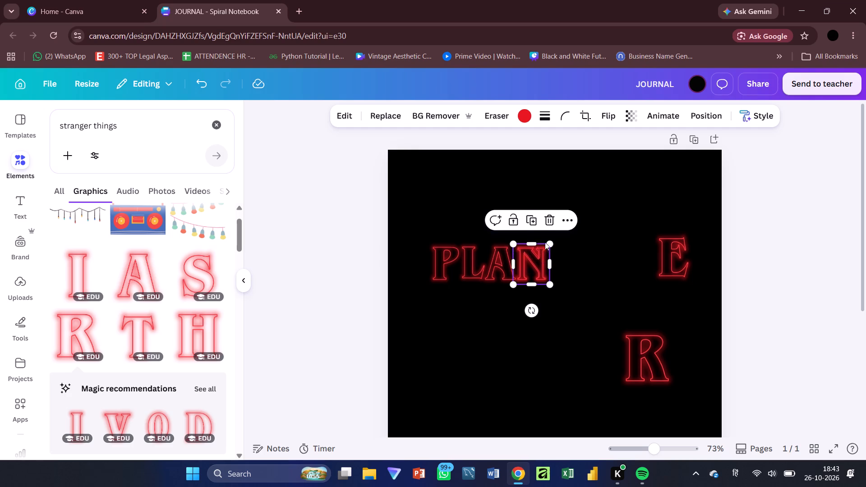
left_click_drag(549, 243, 553, 240)
left_click_drag(535, 260, 566, 260)
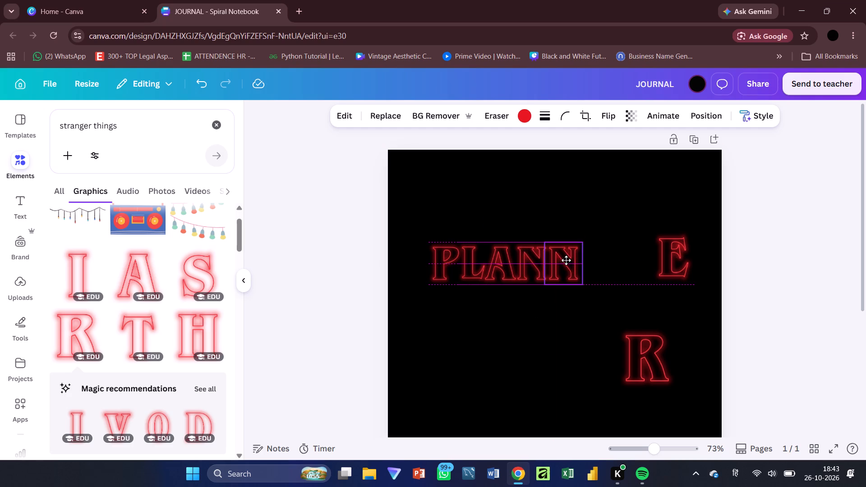
left_click_drag(566, 260, 565, 260)
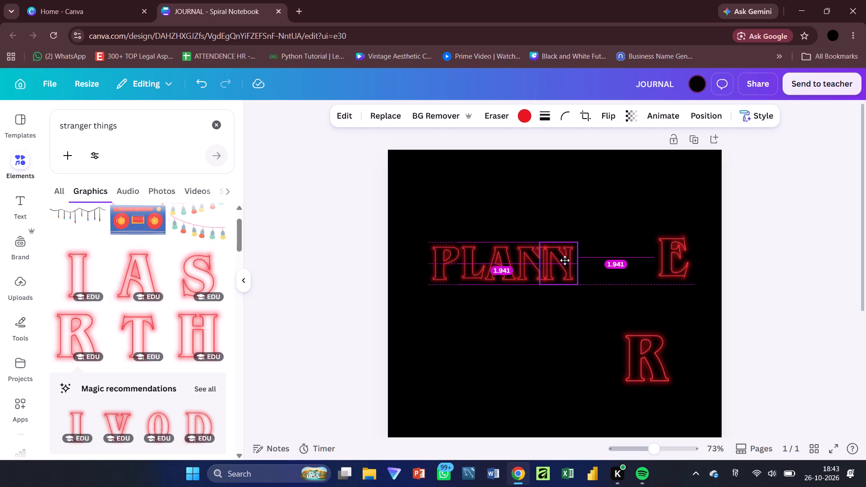
left_click_drag(565, 260, 566, 261)
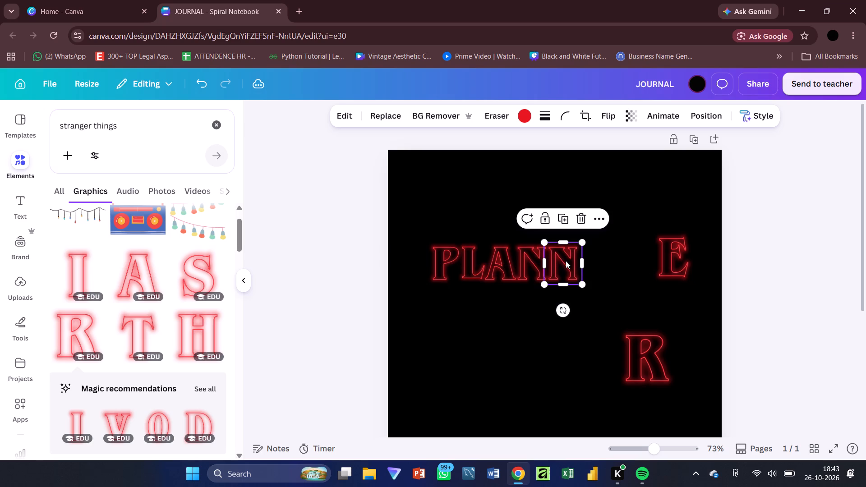
Shrink the E to match the other title letters and align it directly after the second N.
left_click_drag(683, 244, 621, 248)
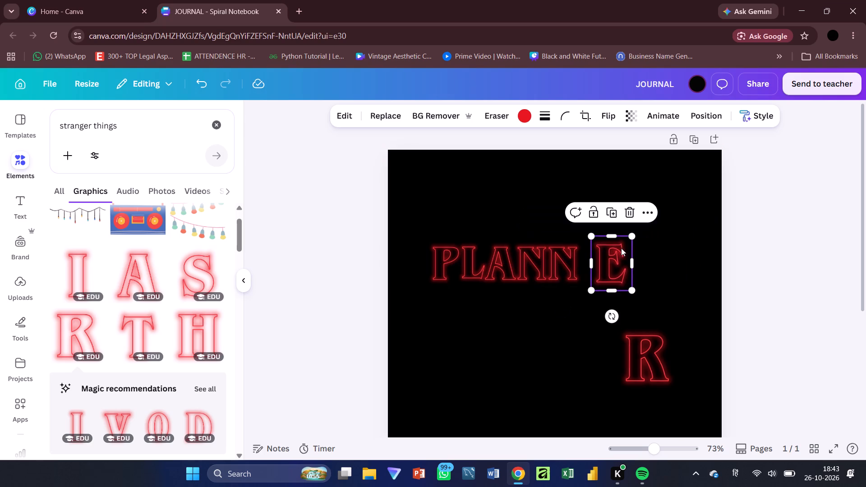
left_click_drag(634, 292, 603, 276)
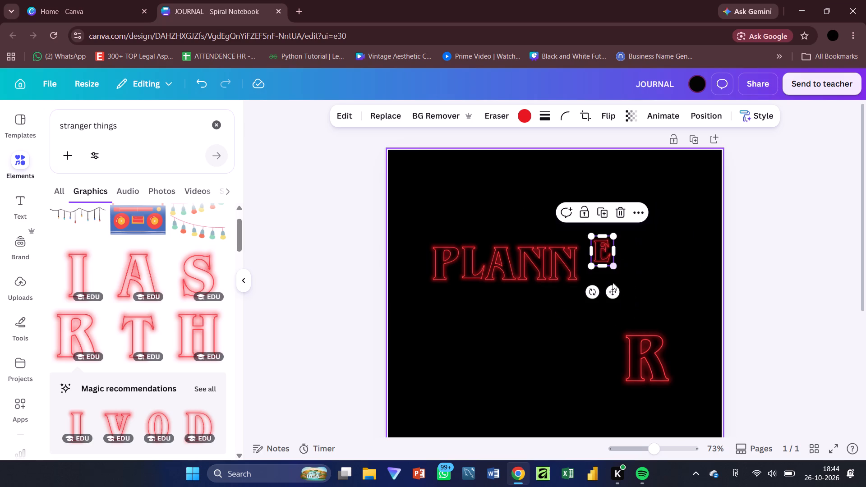
left_click_drag(616, 266, 620, 271)
left_click_drag(616, 295, 602, 304)
left_click_drag(605, 245, 609, 242)
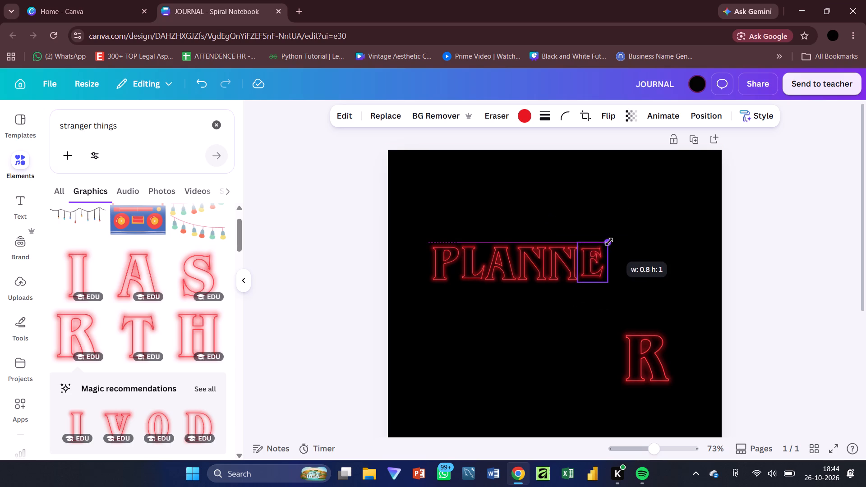
left_click_drag(609, 242, 612, 240)
left_click_drag(607, 310, 607, 311)
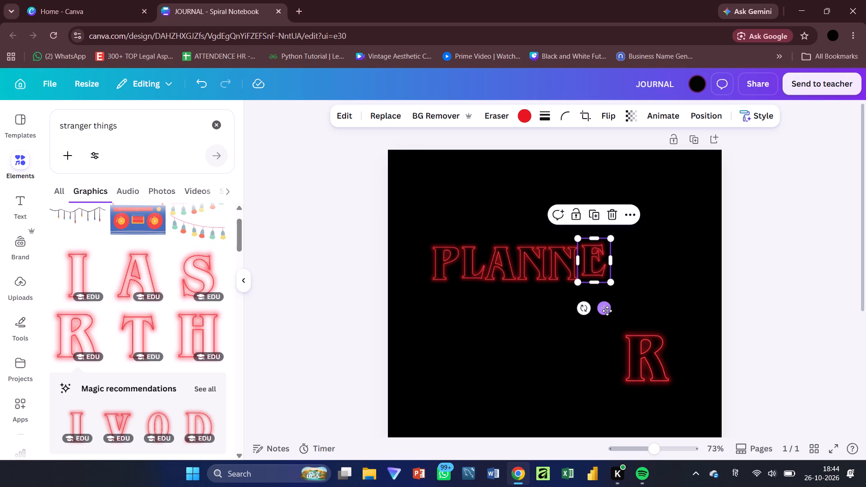
left_click_drag(607, 311, 607, 316)
left_click_drag(607, 242, 609, 240)
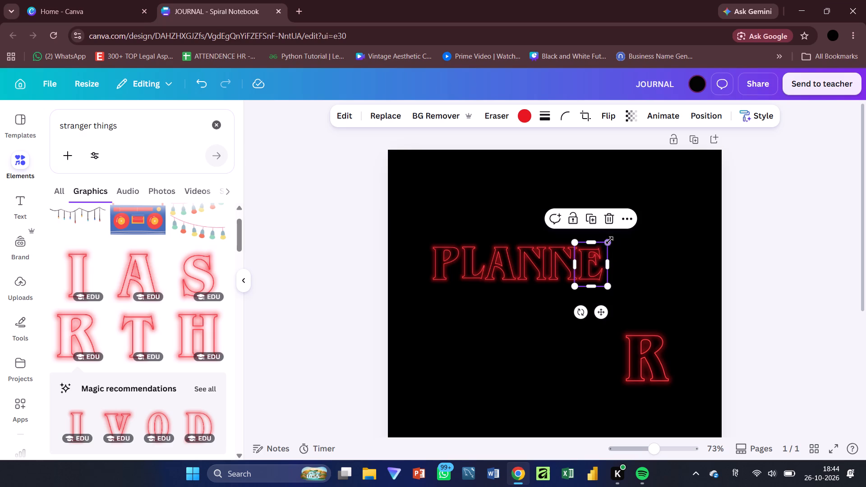
left_click_drag(609, 240, 611, 241)
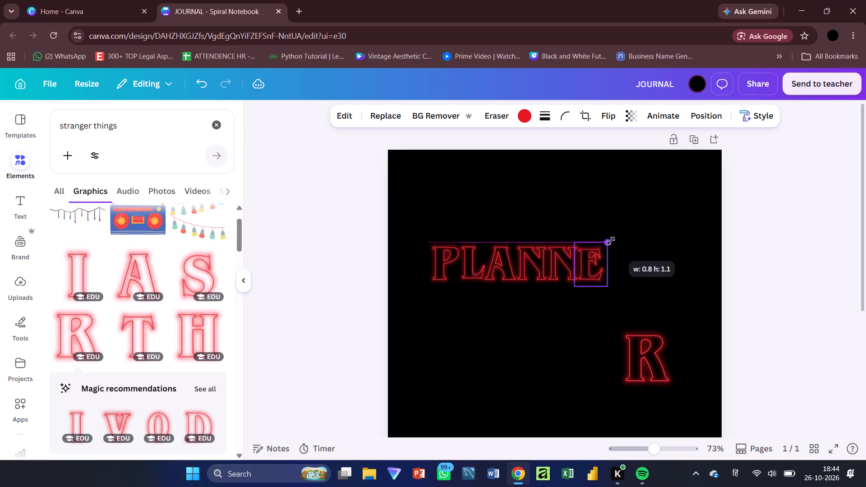
left_click_drag(611, 241, 611, 241)
left_click(585, 266)
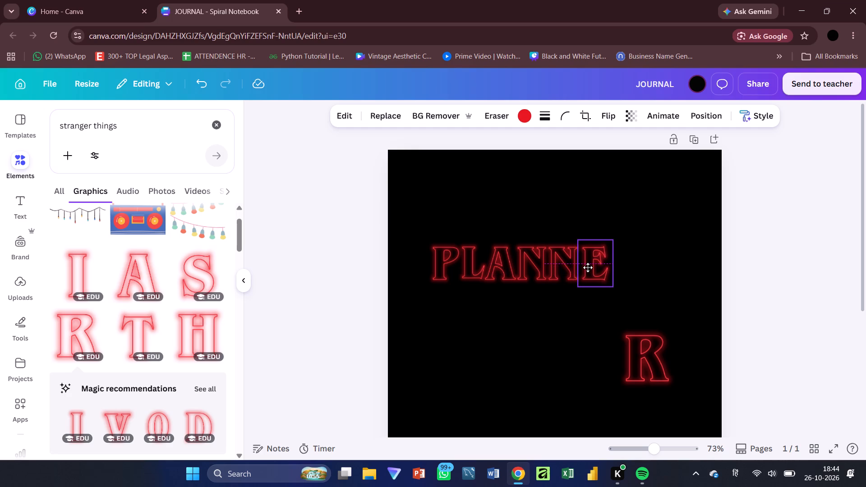
left_click(588, 267)
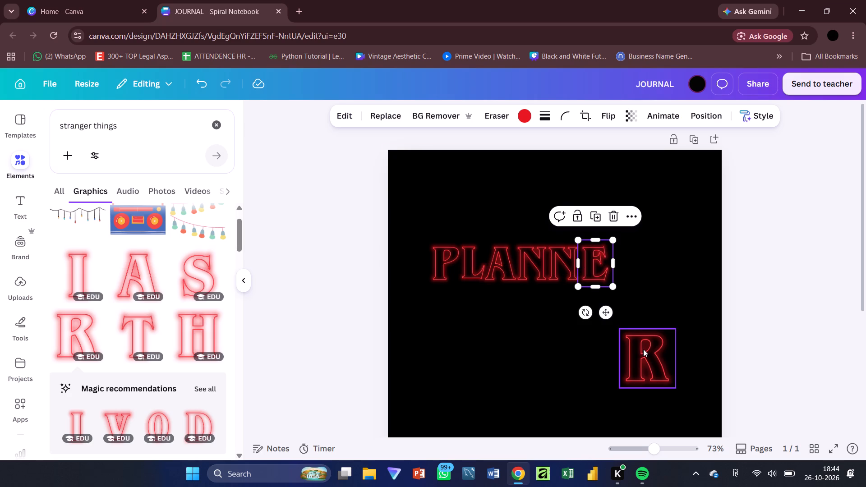
Shrink the R to match the other title letters and align it directly after the E, completing the PLANNER row.
left_click_drag(643, 349, 634, 250)
left_click(634, 250)
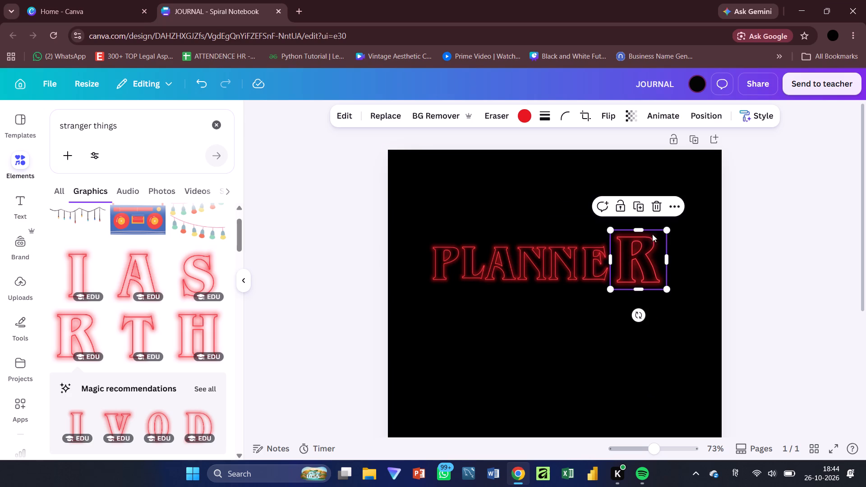
left_click(645, 255)
left_click_drag(664, 227, 649, 257)
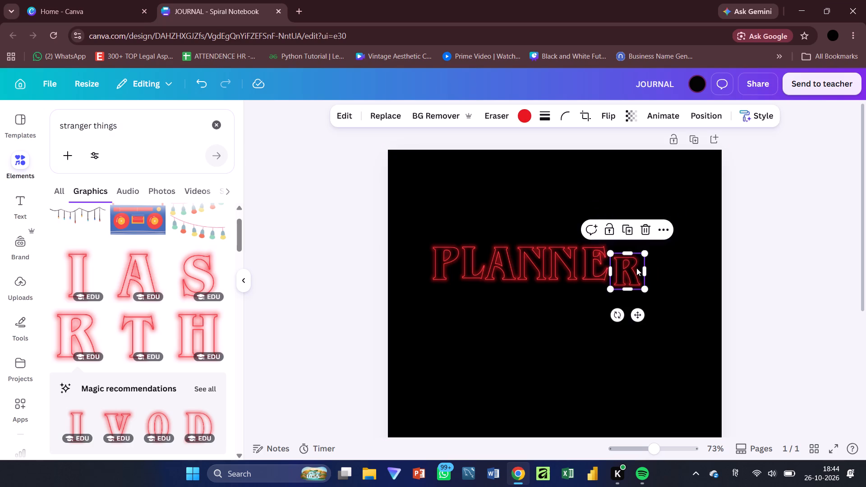
left_click_drag(636, 268, 634, 259)
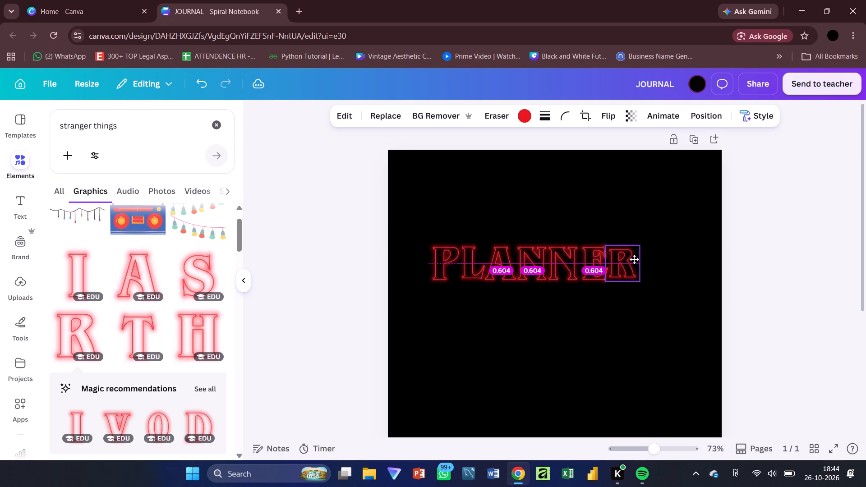
left_click_drag(634, 259, 634, 259)
left_click(640, 245)
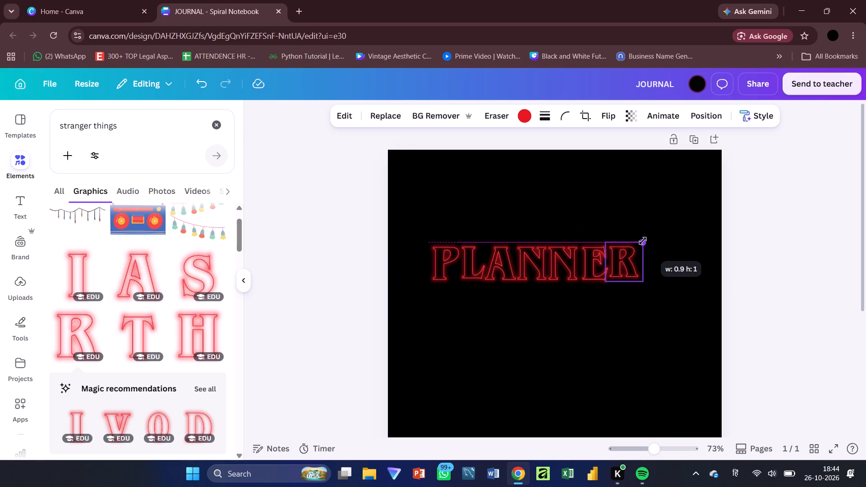
left_click(637, 252)
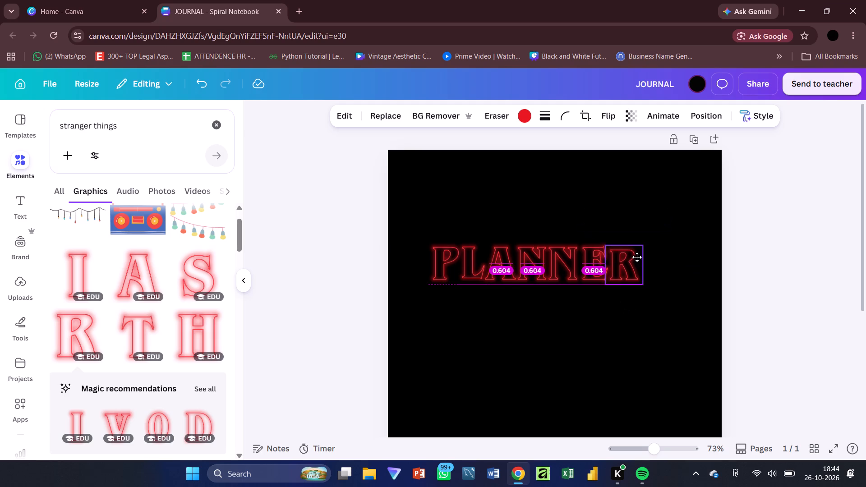
left_click_drag(642, 243, 644, 239)
left_click(696, 240)
left_click(635, 258)
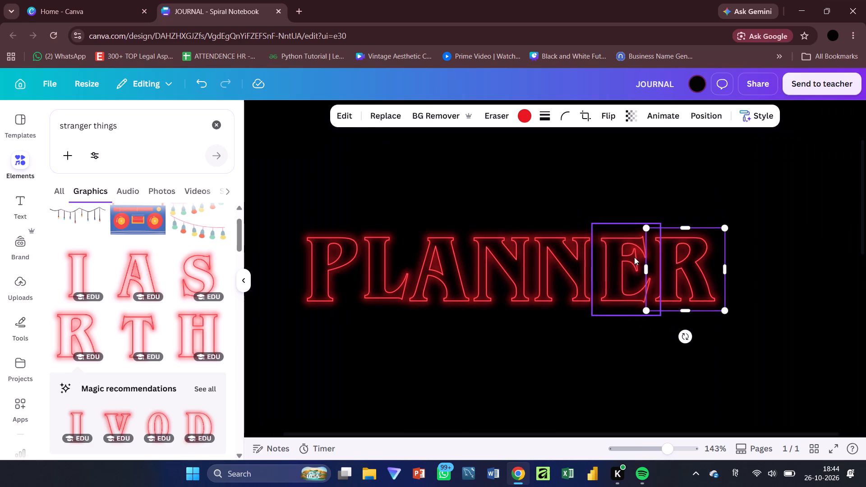
left_click(674, 260)
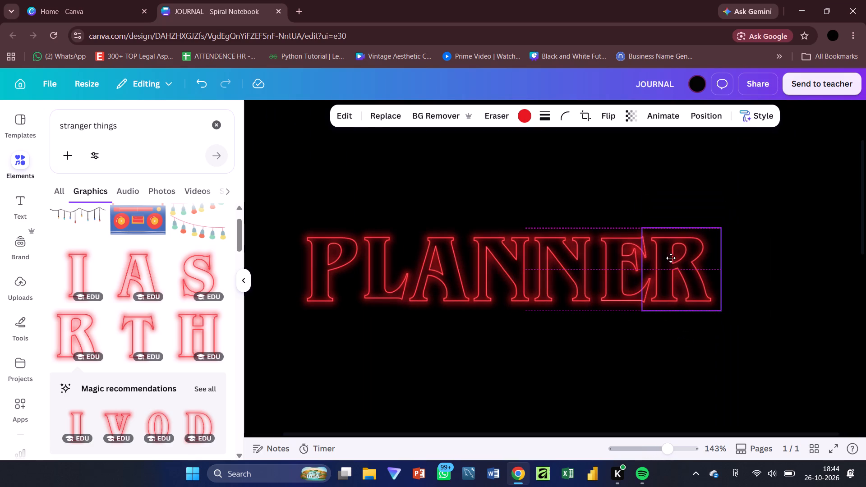
left_click(752, 254)
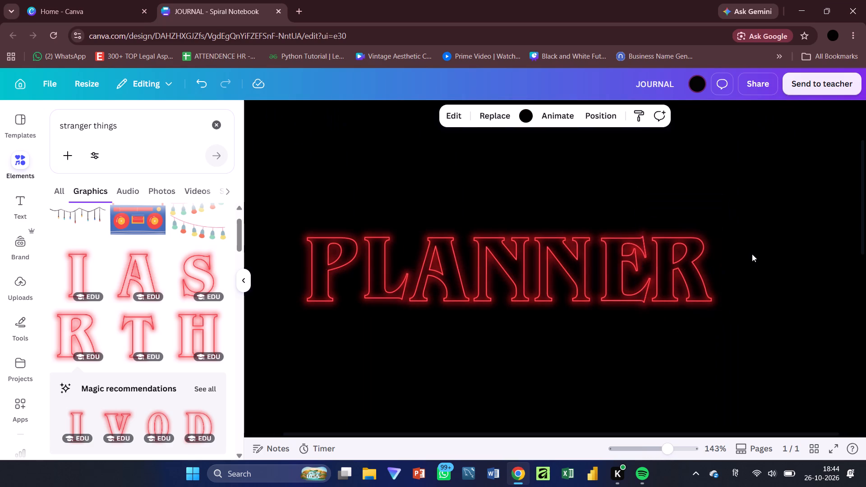
Tighten the spacing of the PLANNER title by nudging the letters from L through R closer together.
left_click(391, 266)
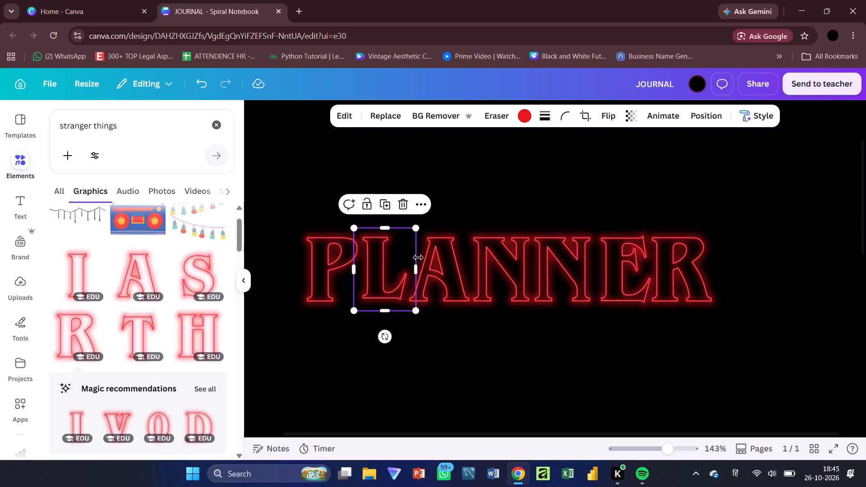
left_click(449, 259)
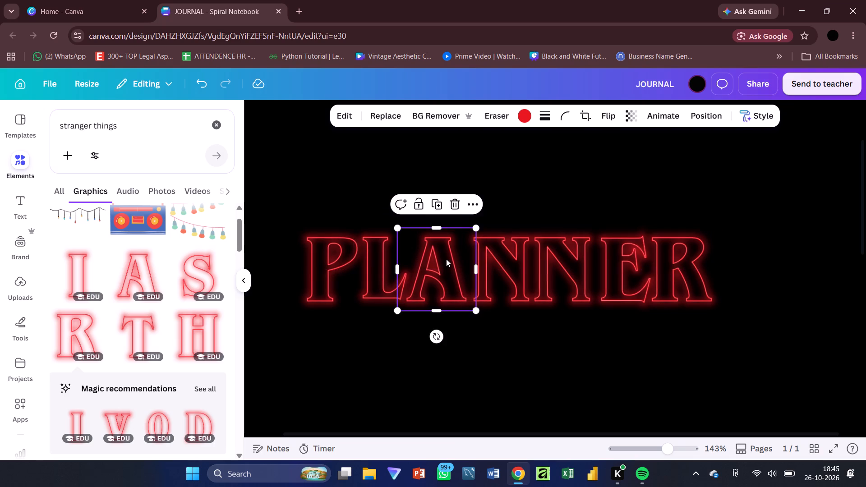
left_click(495, 250)
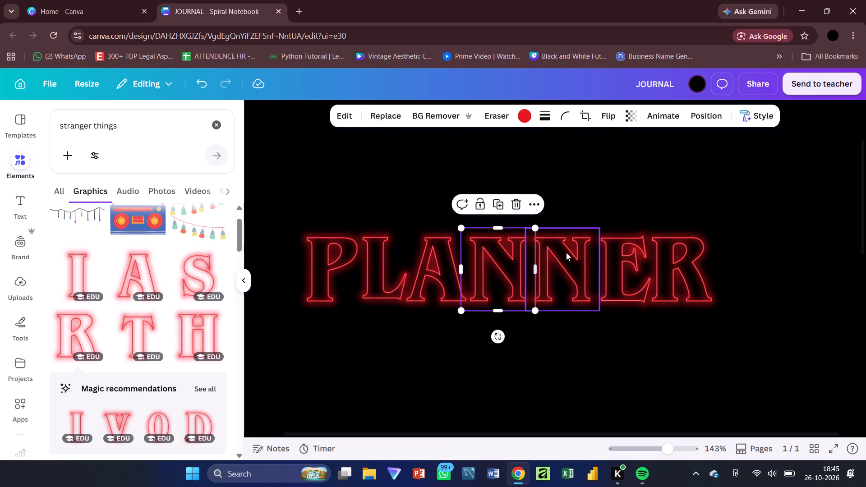
left_click_drag(567, 253, 562, 253)
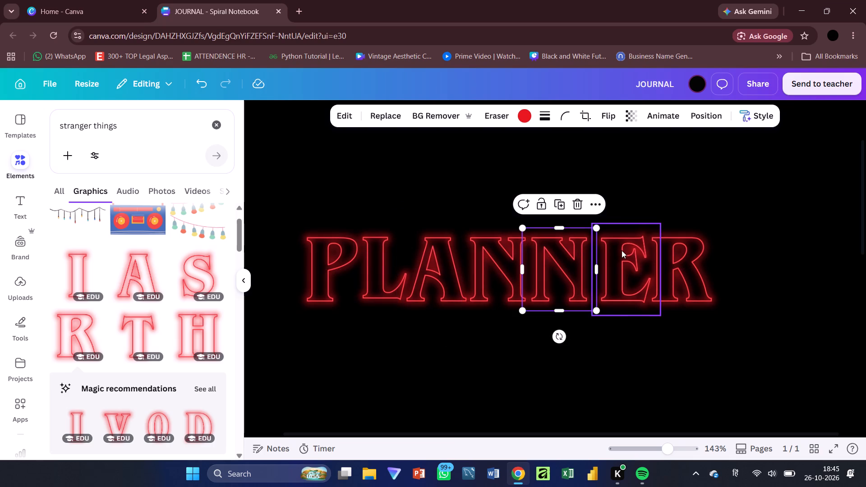
left_click_drag(622, 250, 614, 250)
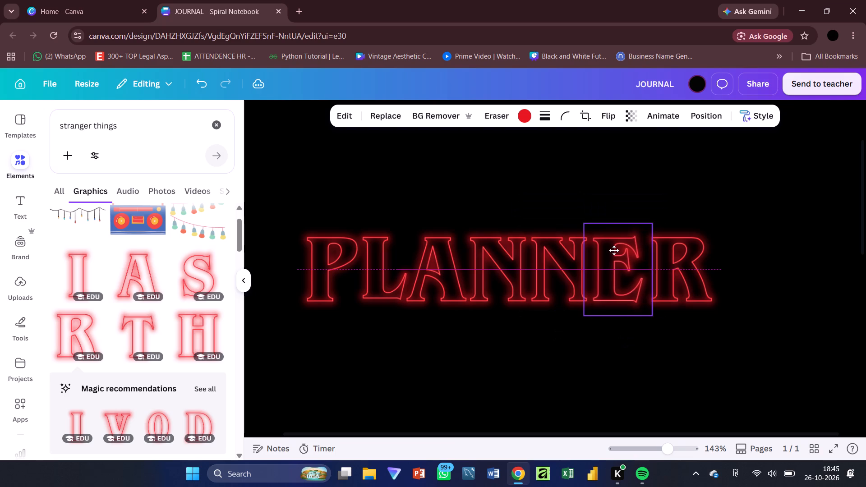
left_click_drag(614, 250, 613, 250)
left_click_drag(676, 248, 667, 249)
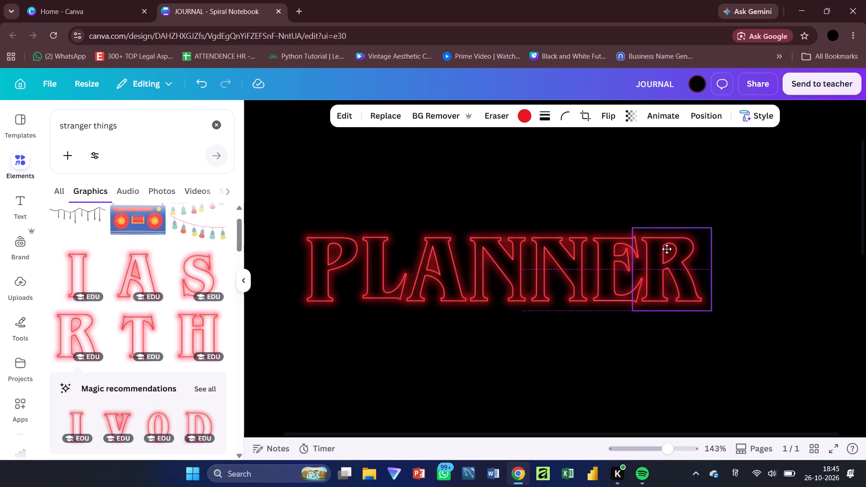
left_click_drag(667, 249, 671, 248)
left_click(585, 366)
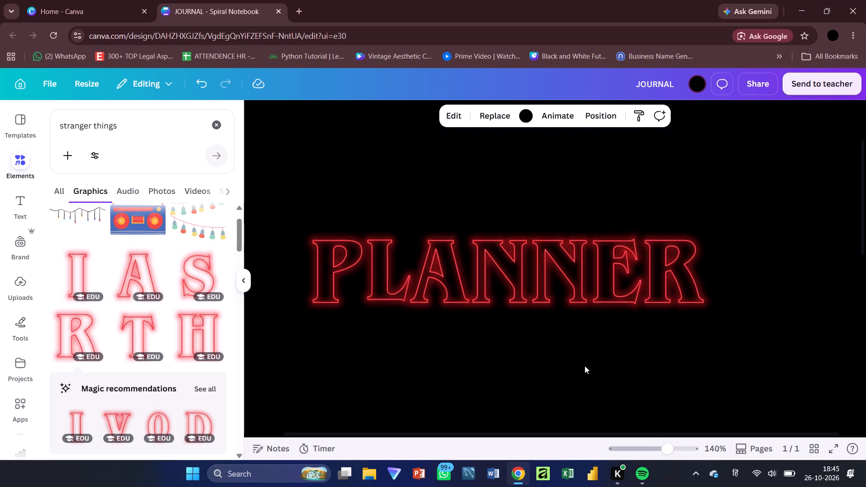
Group all seven neon letters of the PLANNER title into one object.
left_click_drag(405, 247, 700, 308)
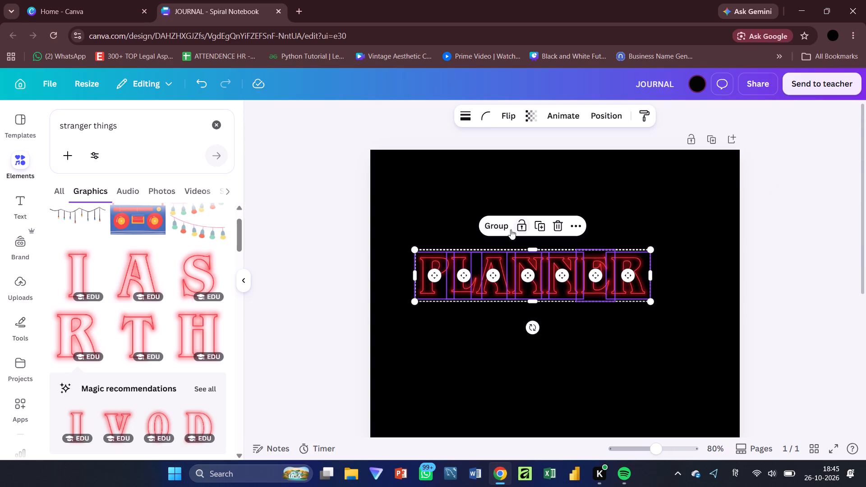
left_click(497, 228)
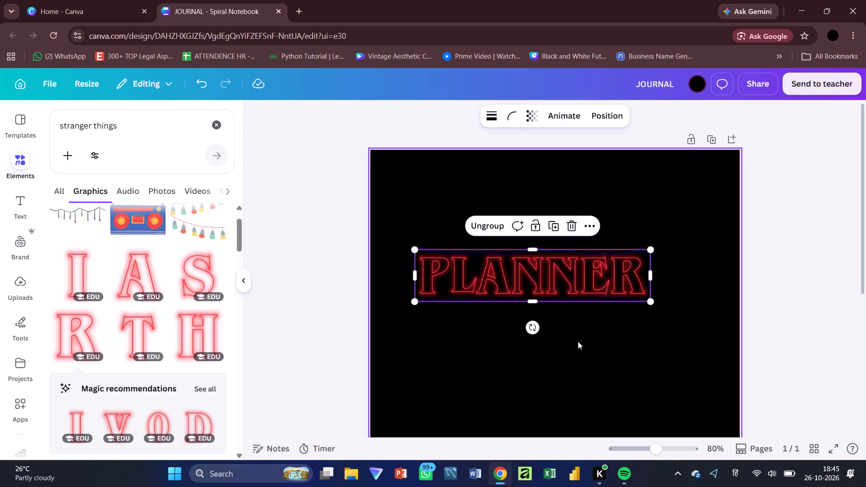
Enlarge the grouped PLANNER title to span the width between the page margins and position it in the upper part of the page.
left_click_drag(534, 272, 556, 266)
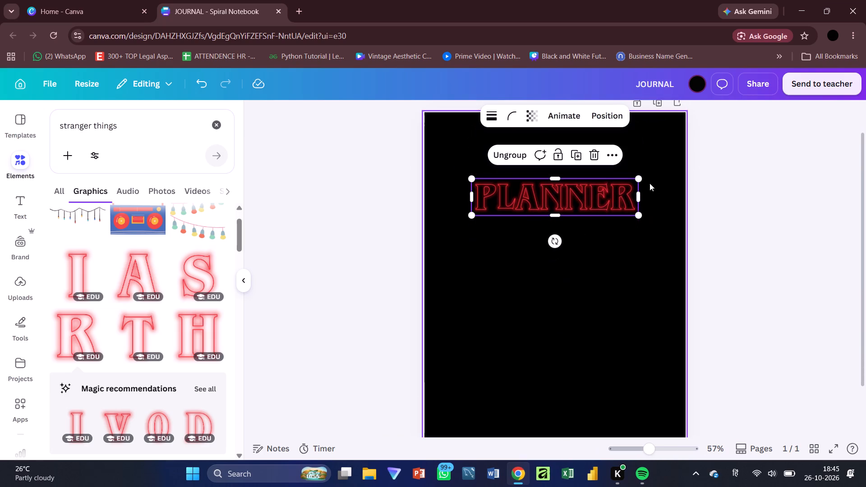
left_click_drag(638, 215, 656, 228)
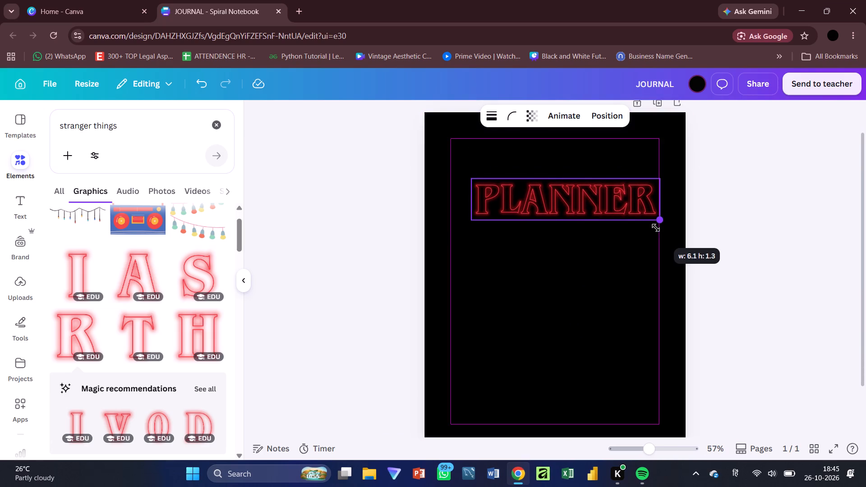
left_click_drag(656, 228, 663, 235)
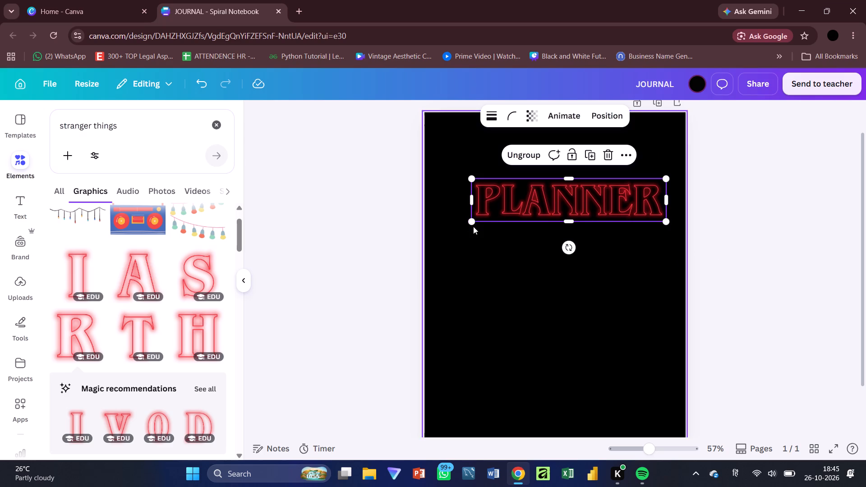
left_click_drag(473, 224, 456, 245)
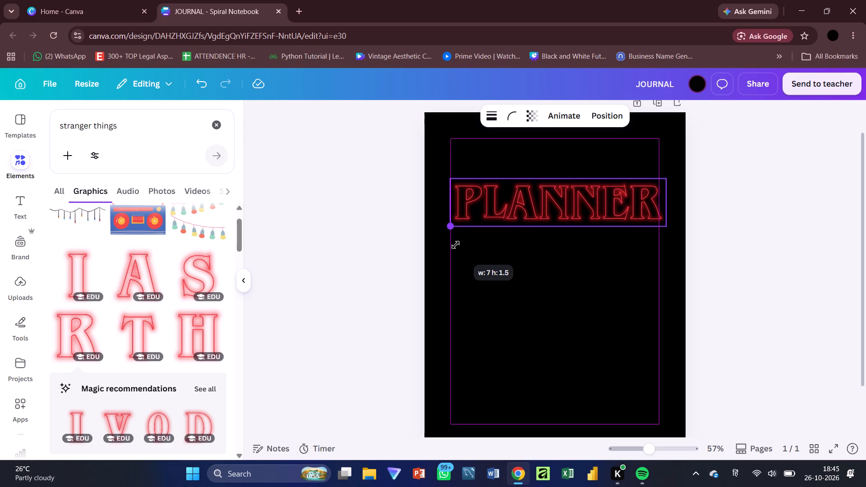
left_click_drag(456, 245, 455, 245)
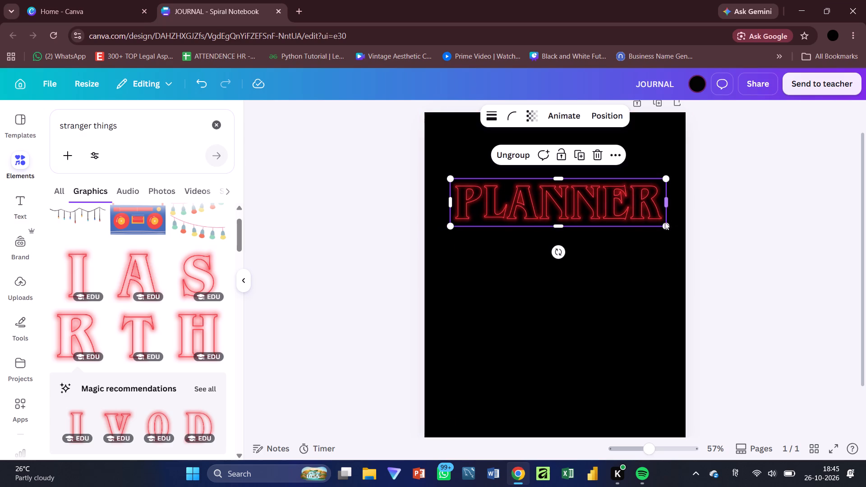
left_click(670, 229)
left_click(651, 218)
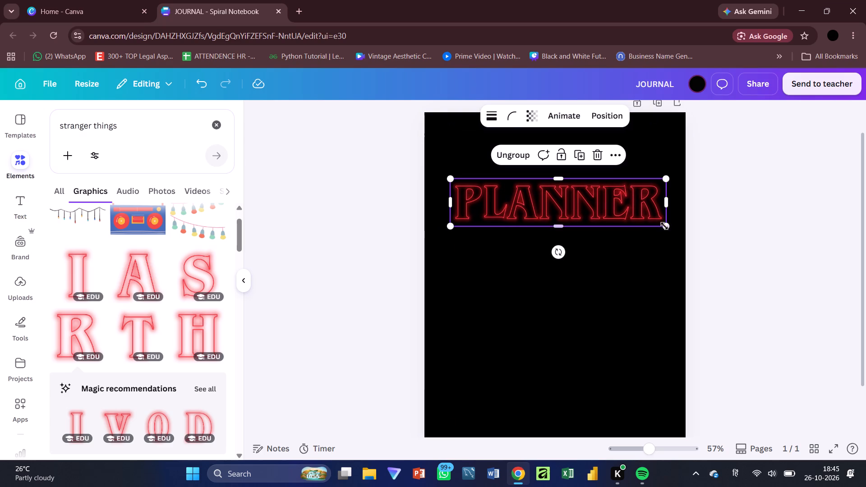
left_click_drag(666, 227, 661, 226)
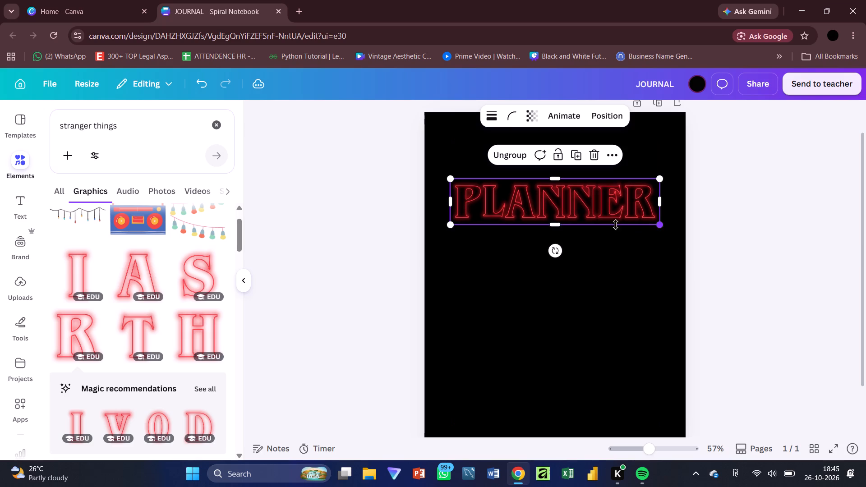
left_click_drag(577, 210, 579, 225)
left_click(588, 314)
Add the dark smoke graphic from the stranger things results, place it over the page's lower-left corner and enlarge it.
scroll(588, 314, "down", 1)
scroll(588, 314, "up", 3)
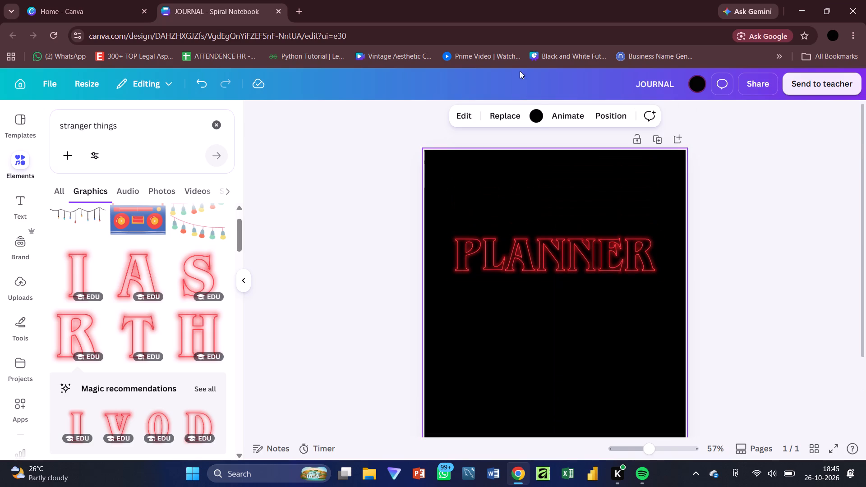
scroll(153, 260, "down", 1)
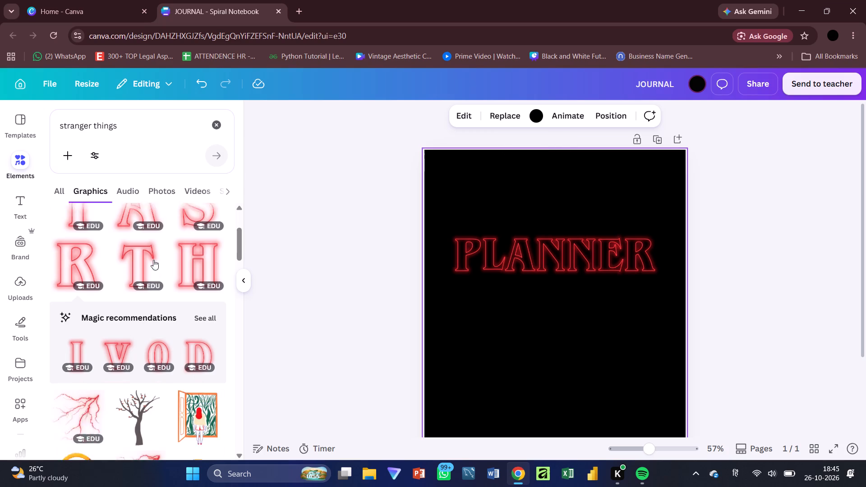
scroll(153, 260, "down", 3)
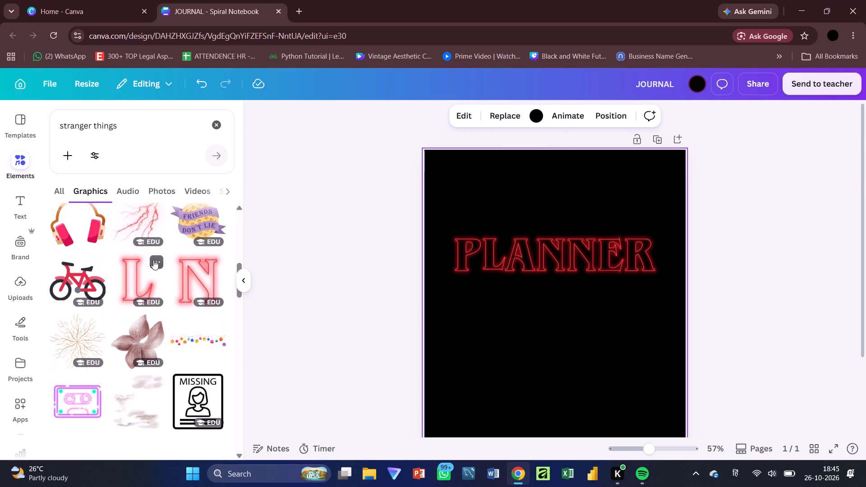
scroll(153, 260, "down", 4)
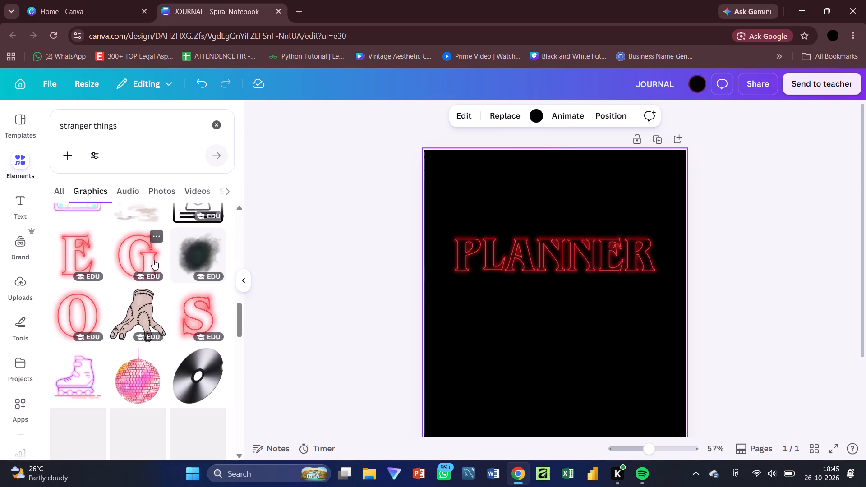
scroll(153, 260, "down", 1)
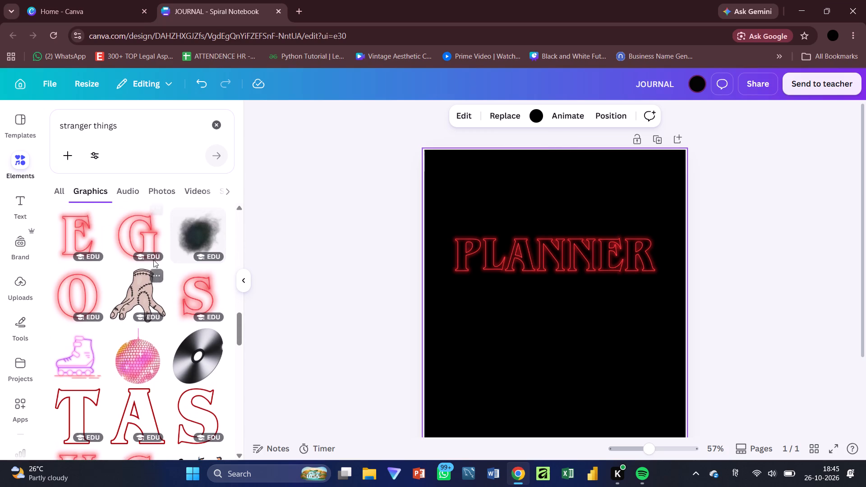
left_click(203, 241)
left_click_drag(566, 349, 530, 371)
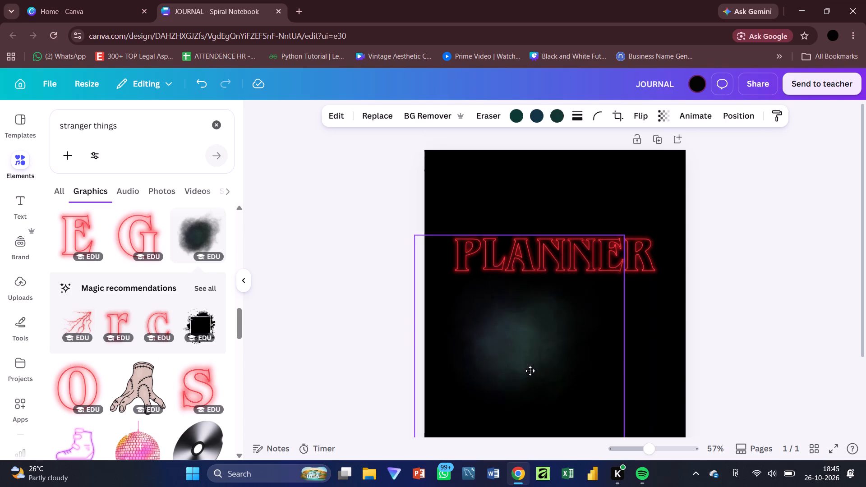
left_click_drag(530, 371, 500, 397)
left_click_drag(502, 321, 499, 381)
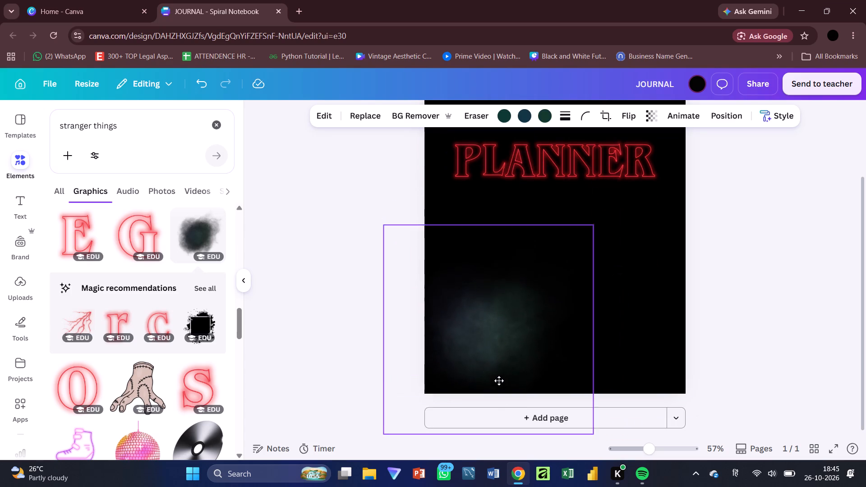
left_click_drag(499, 381, 469, 407)
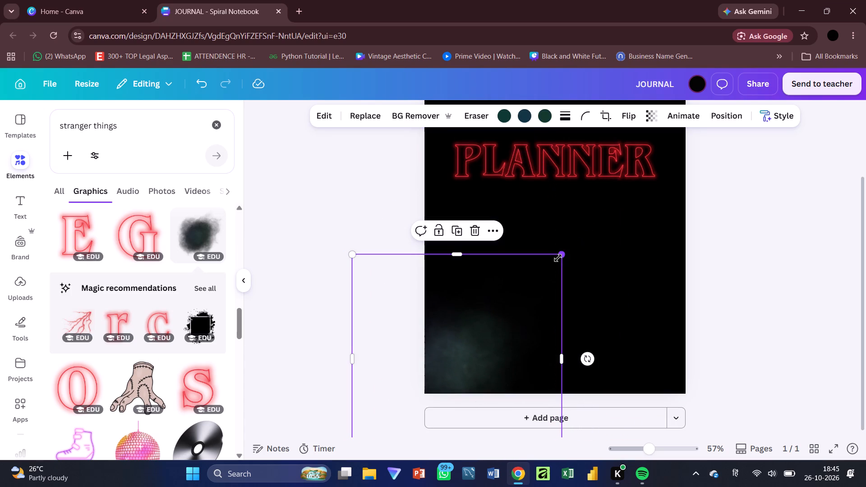
left_click_drag(558, 258, 644, 202)
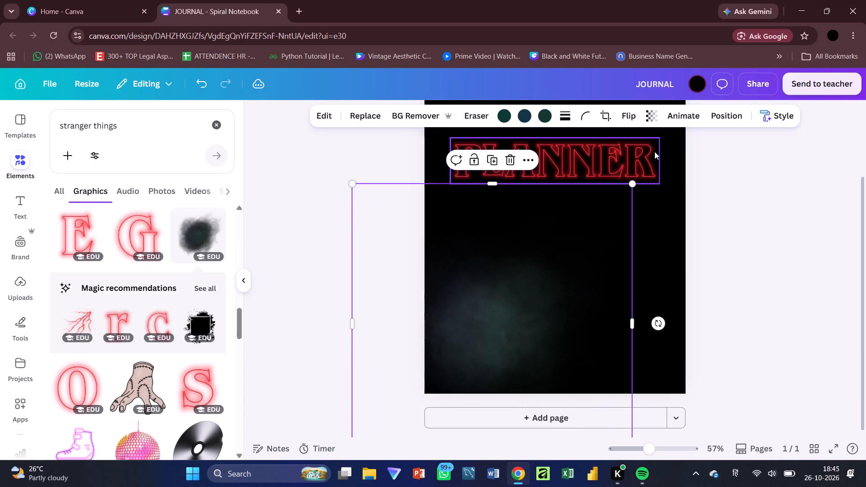
Set the smoke graphic's transparency to 46.
left_click(651, 123)
left_click_drag(642, 152, 646, 152)
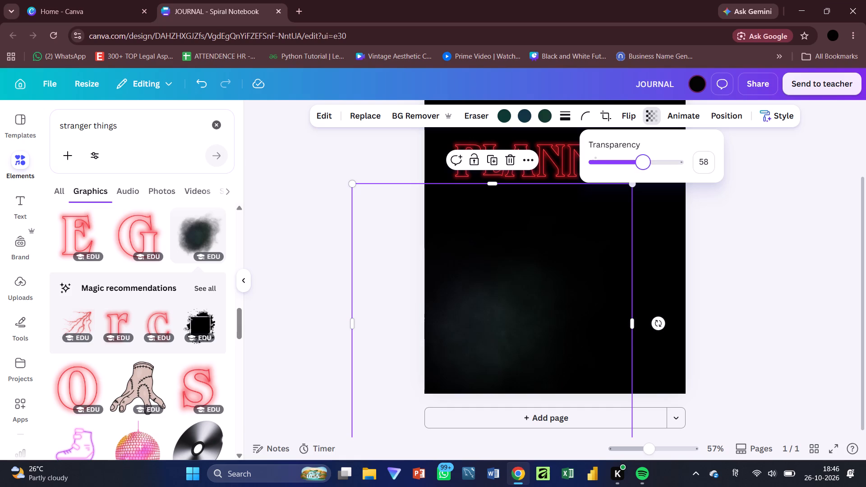
left_click_drag(646, 152, 632, 166)
Duplicate the smoke graphic, position the copy over the page's upper-right corner and enlarge it slightly.
key("ctrl+d")
left_click(713, 272)
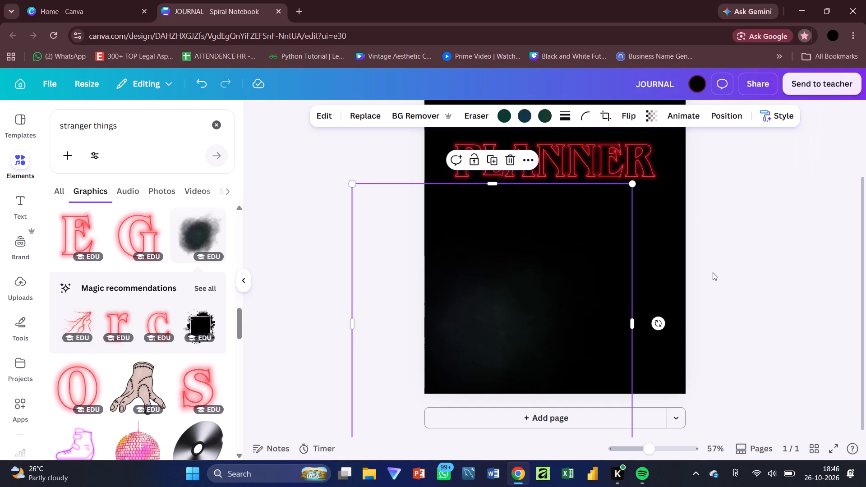
left_click(507, 278)
key("ctrl+d")
left_click_drag(507, 278, 623, 197)
left_click_drag(651, 346, 673, 175)
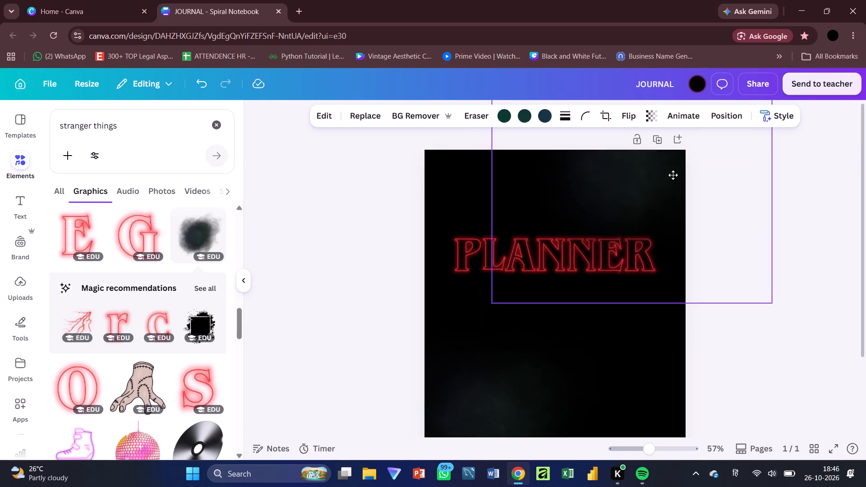
left_click_drag(673, 175, 692, 181)
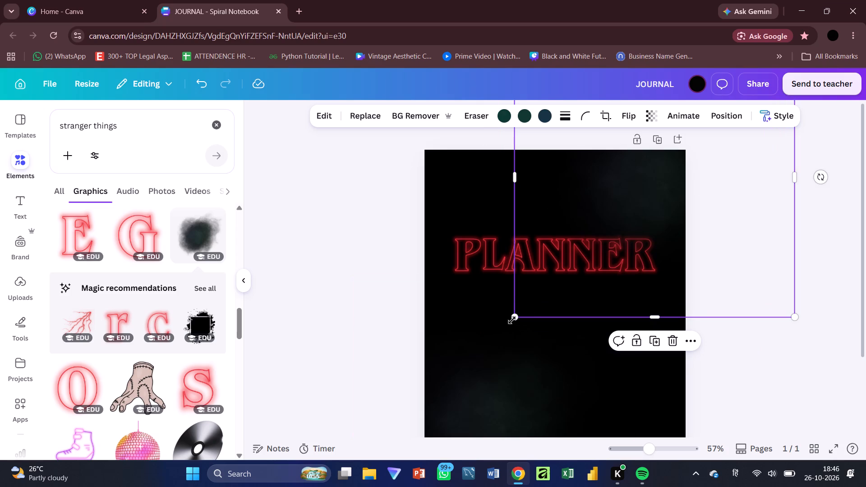
left_click_drag(512, 317, 505, 341)
left_click_drag(614, 304, 621, 304)
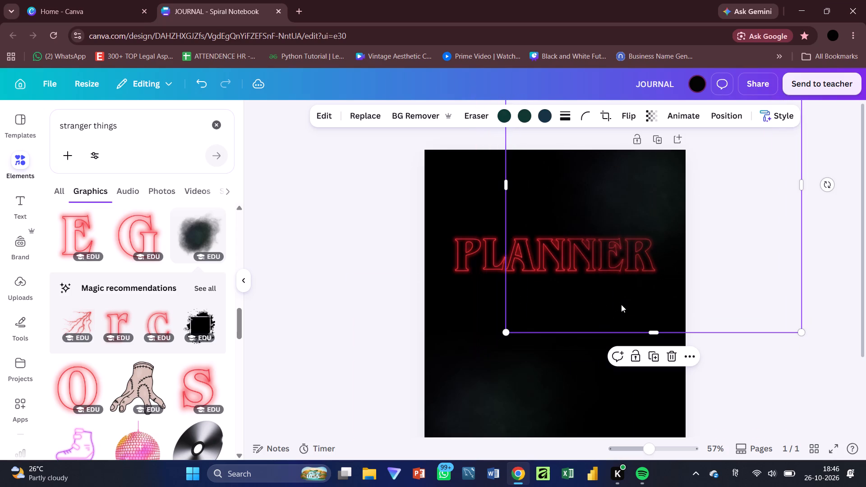
Send the upper-right smoke copy backward behind the PLANNER title.
key("ctrl+bracketleft")
key("ctrl+bracketleft")
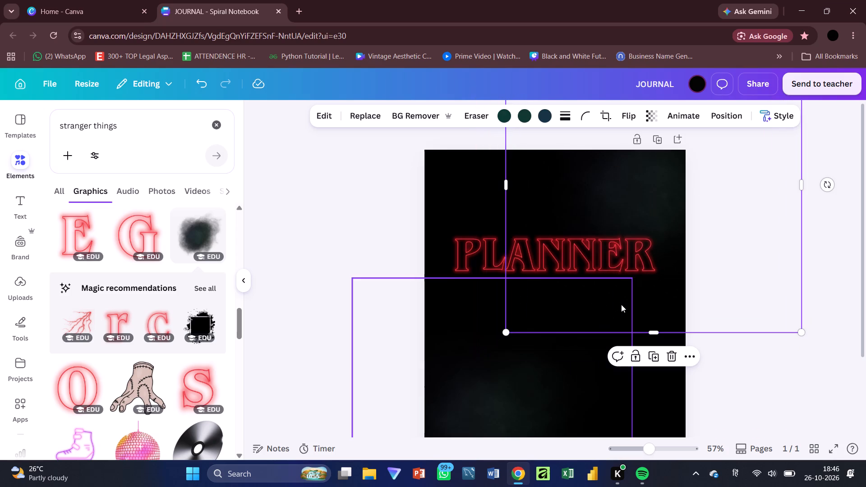
left_click(707, 377)
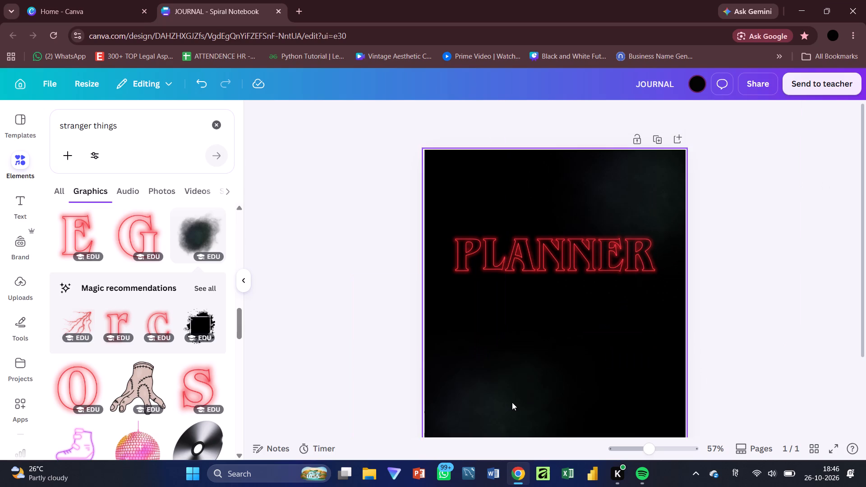
Add the red lightning graphic from the Magic recommendations and move it over the upper part of the page.
scroll(512, 402, "down", 1)
scroll(213, 372, "down", 1)
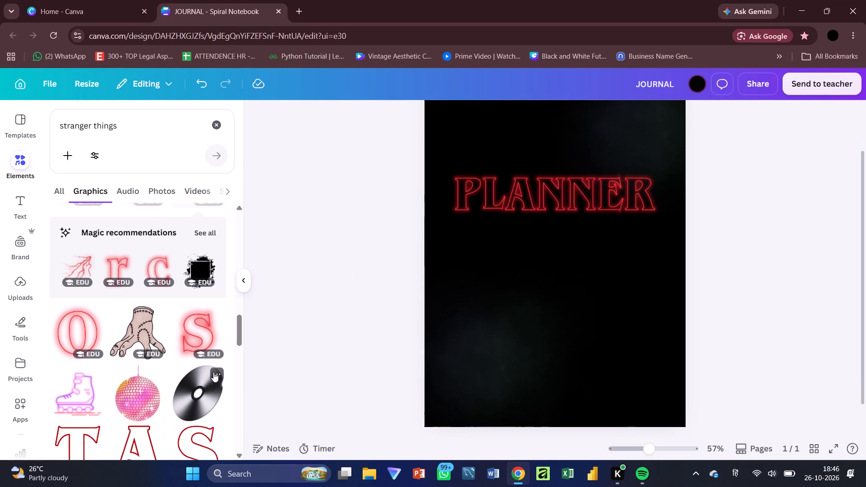
left_click(67, 256)
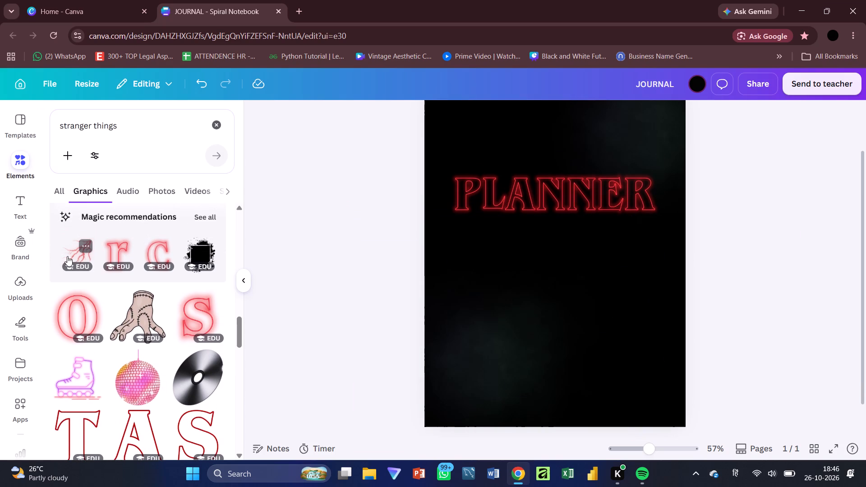
left_click_drag(594, 299, 645, 337)
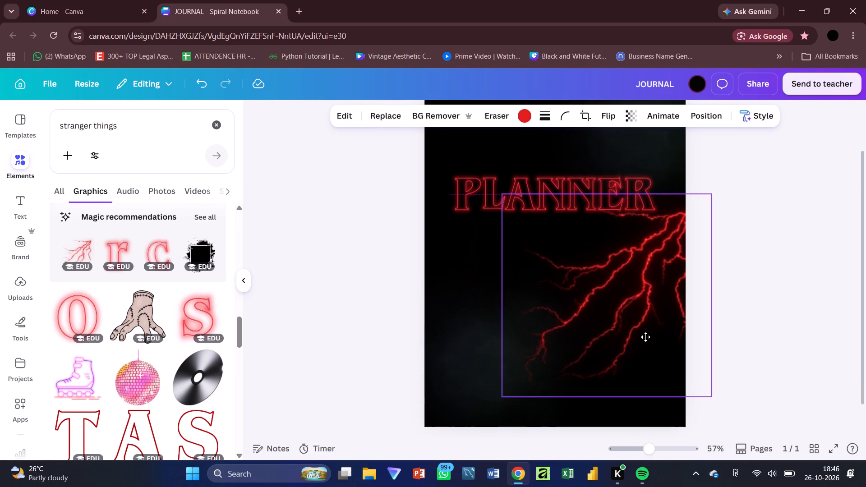
left_click_drag(645, 337, 663, 423)
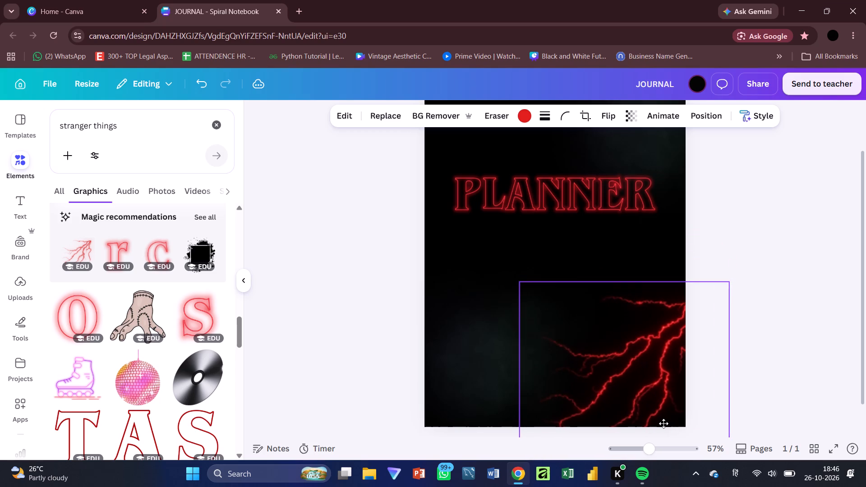
left_click_drag(663, 423, 663, 423)
left_click_drag(631, 394, 538, 222)
Rotate the lightning to about -43° and position it so the bolts descend from the middle of the page's top edge.
left_click_drag(659, 263, 633, 168)
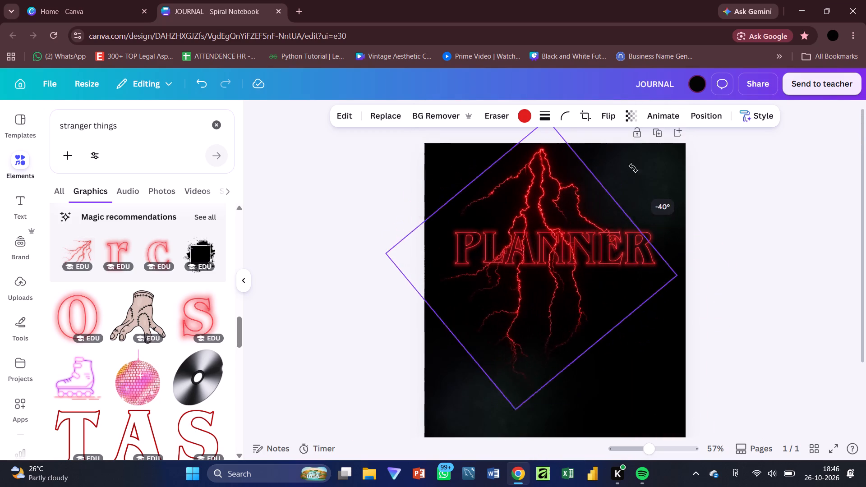
left_click_drag(633, 168, 649, 153)
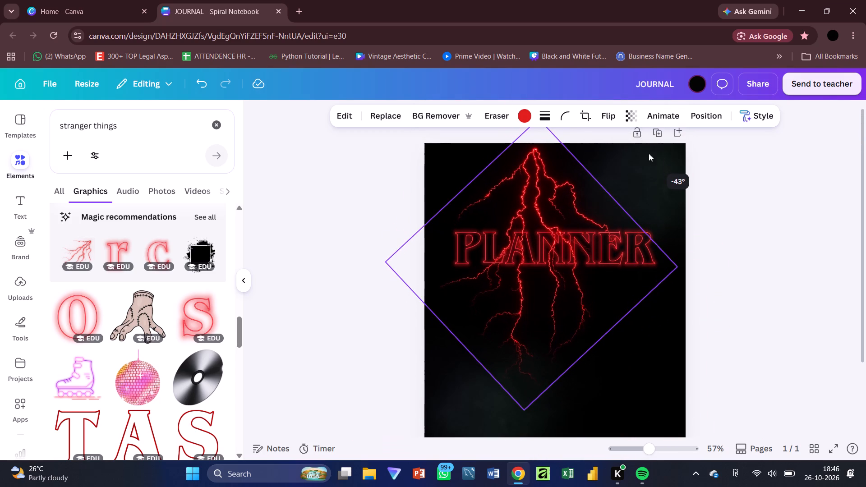
left_click_drag(579, 221, 597, 195)
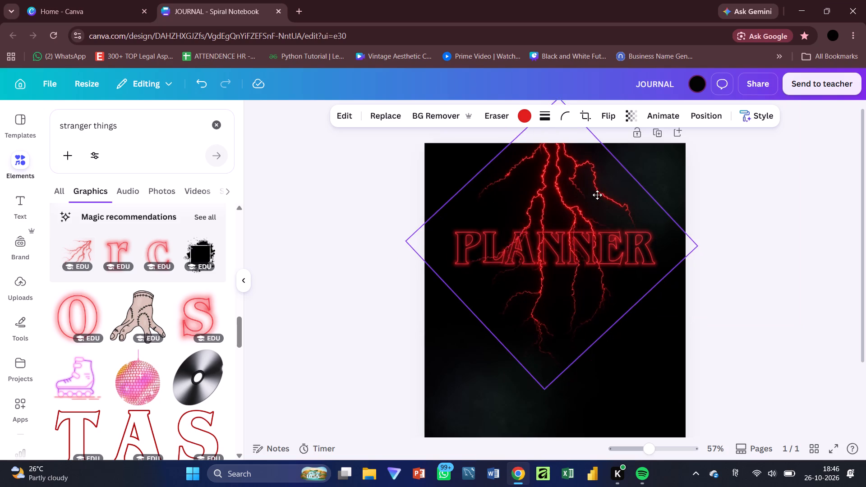
left_click_drag(597, 195, 597, 188)
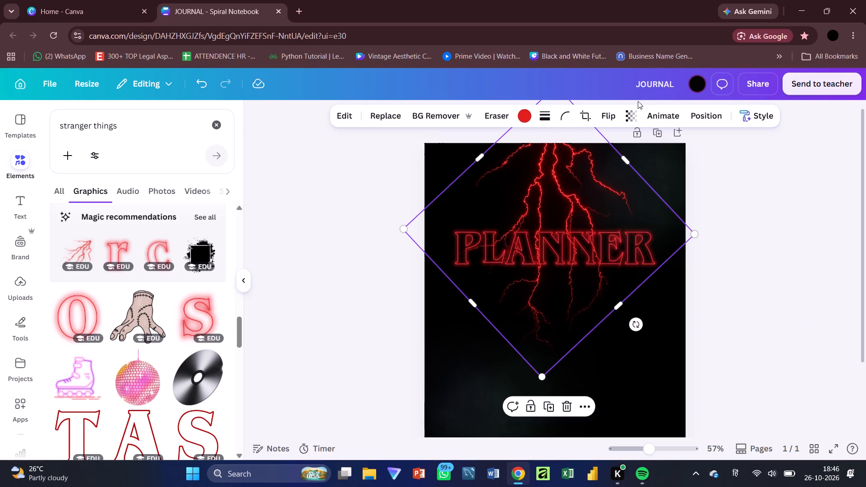
Set the lightning graphic's transparency to 33.
left_click(638, 110)
left_click_drag(609, 160, 600, 161)
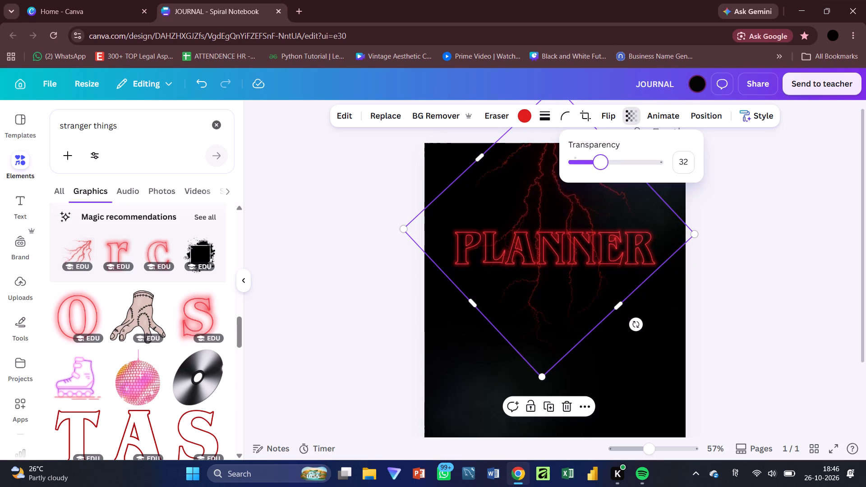
left_click_drag(600, 161, 601, 161)
Send the lightning graphic backward through the layers so it sits behind the PLANNER title.
key("ctrl+bracketleft")
key("ctrl+bracketleft")
key("ctrl+bracketleft")
key("ctrl+bracketleft")
key("ctrl+bracketleft")
left_click(759, 306)
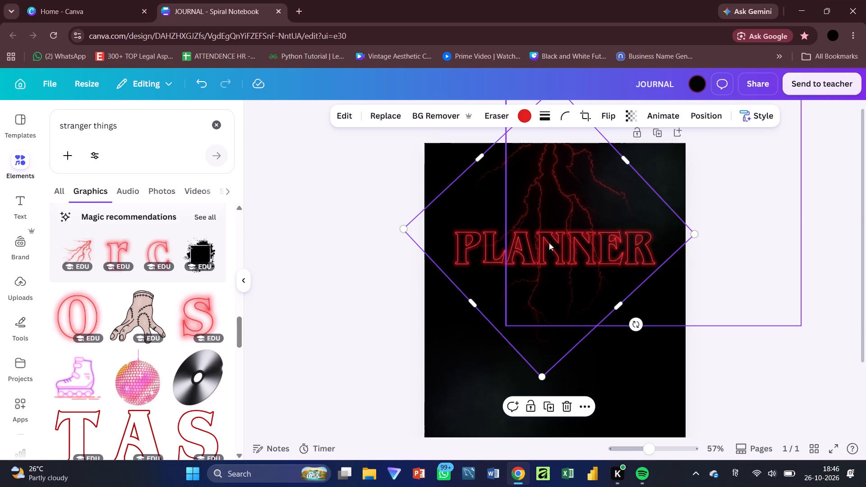
left_click(689, 347)
left_click(527, 256)
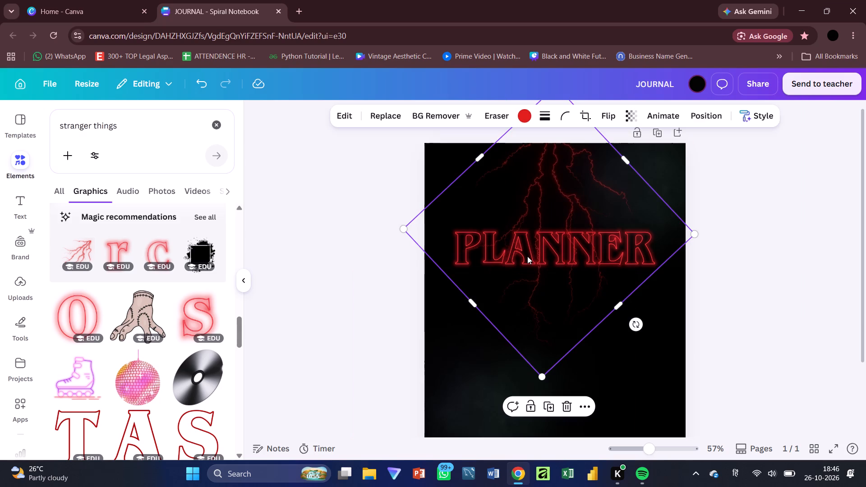
key("ctrl+bracketleft")
key("ctrl+bracketleft")
key("ctrl+bracketleft")
key("ctrl+bracketleft")
key("ctrl+bracketleft")
key("ctrl+bracketleft")
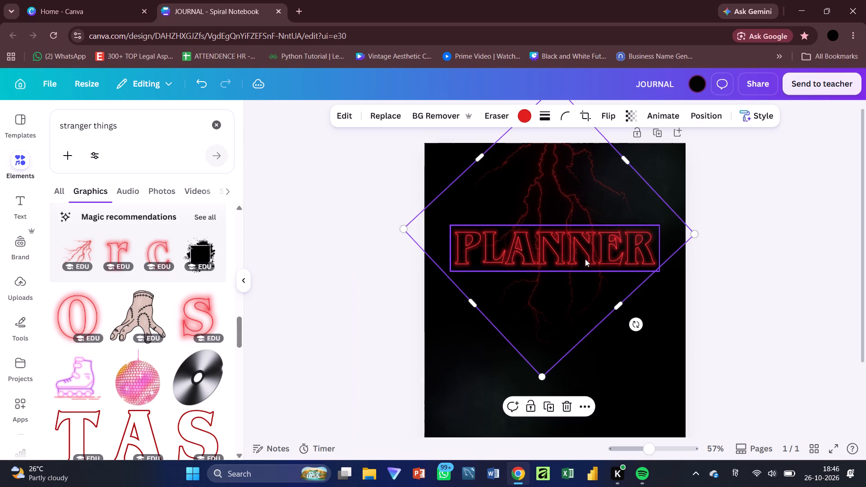
left_click(733, 285)
Bring the grouped PLANNER title forward in the layer order, above the lightning.
left_click(625, 261)
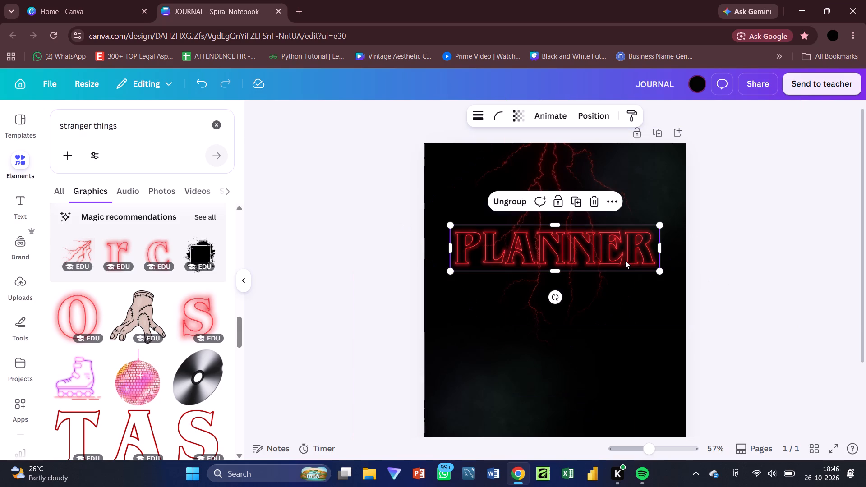
key("ctrl+bracketright")
key("ctrl+bracketright")
key("ctrl+bracketright")
left_click(758, 260)
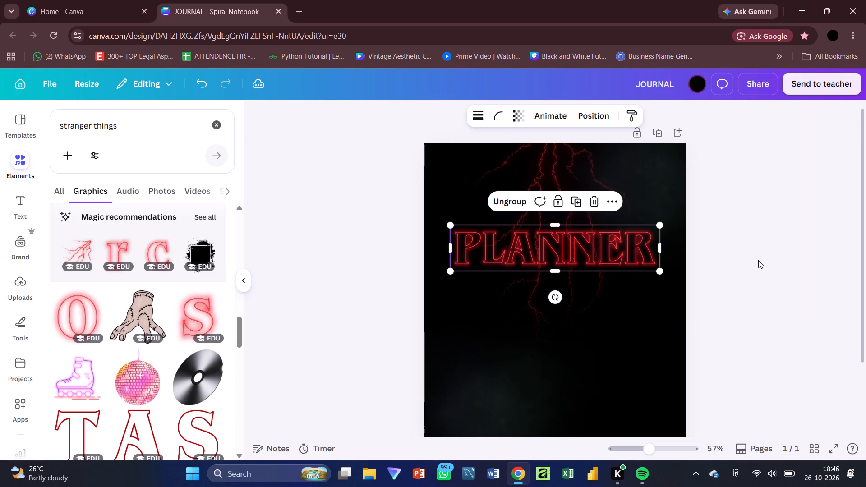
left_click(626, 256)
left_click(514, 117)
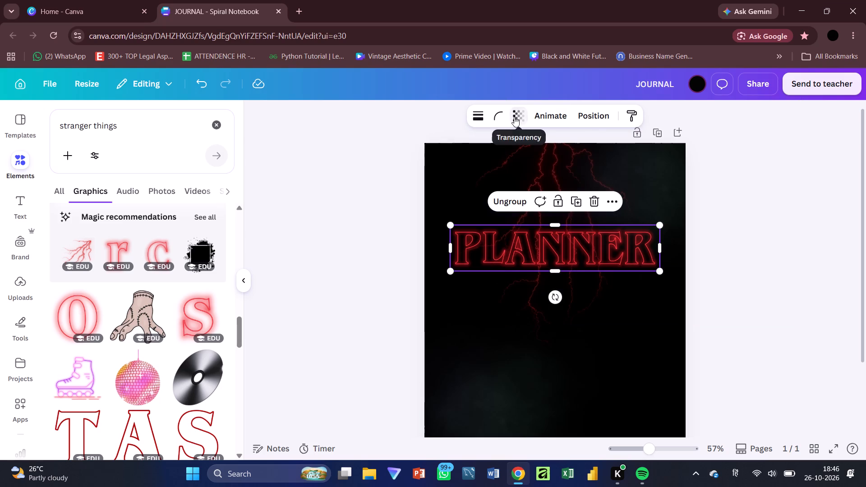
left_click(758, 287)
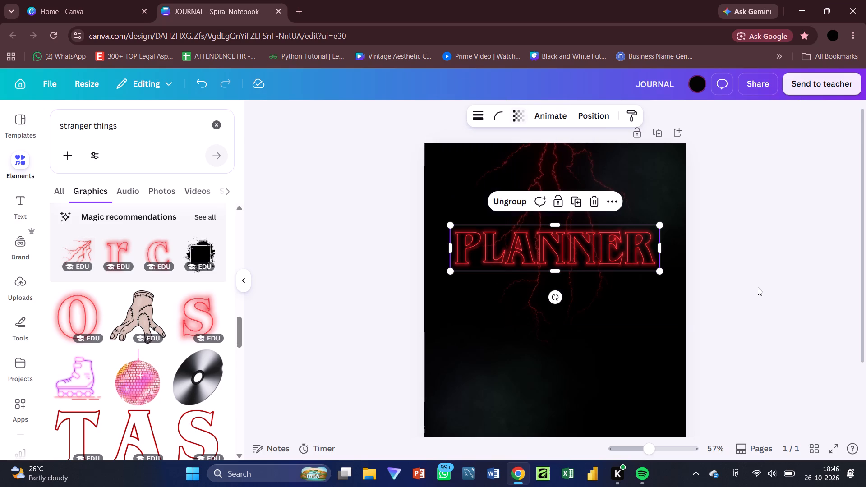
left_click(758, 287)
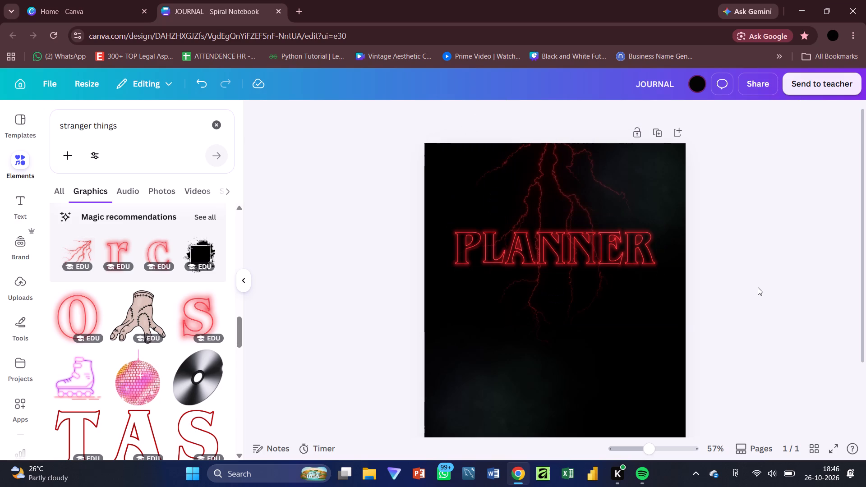
Look through more stranger things graphics for further page decorations.
scroll(216, 381, "down", 2)
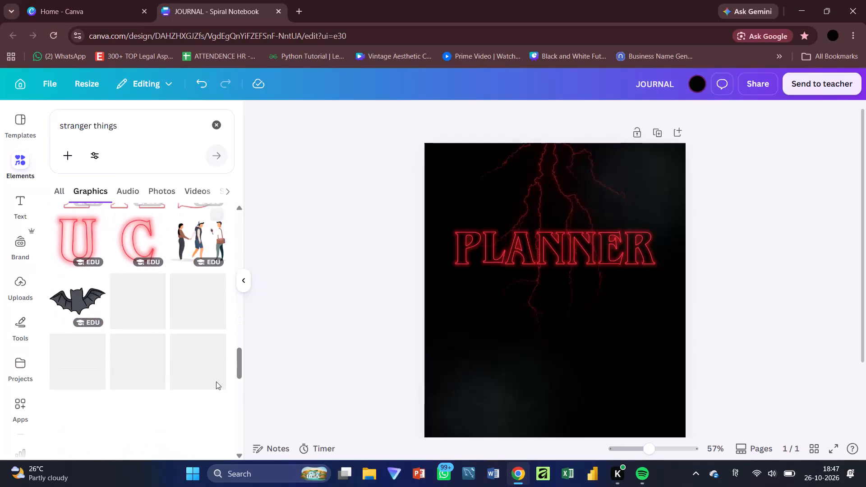
scroll(216, 381, "down", 4)
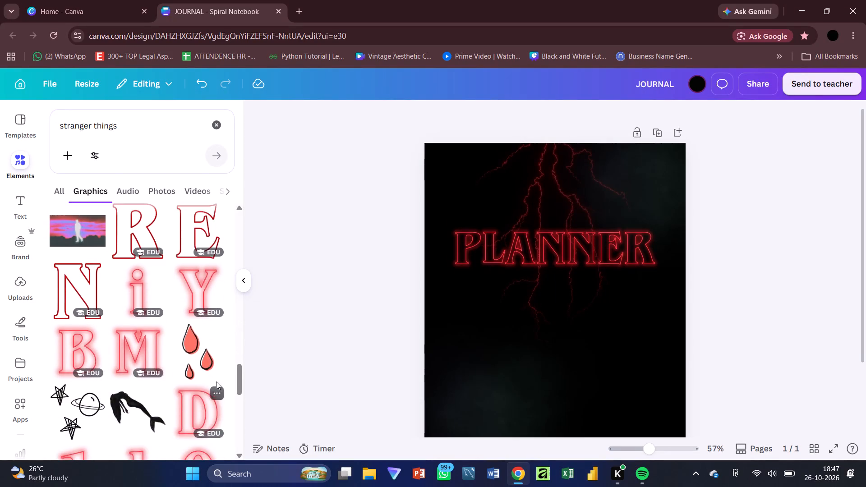
scroll(216, 381, "up", 13)
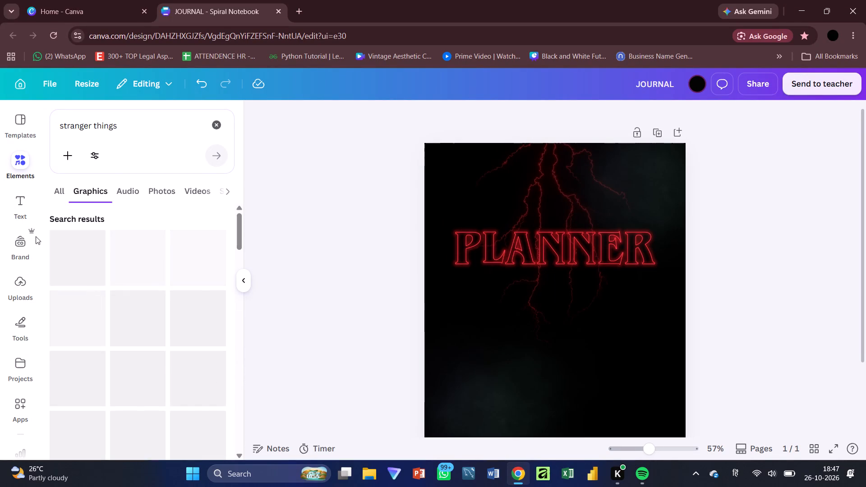
Browse the ready-made font combinations and add the "Authentic Leather / Blue Wood" text combination to the page.
left_click(17, 205)
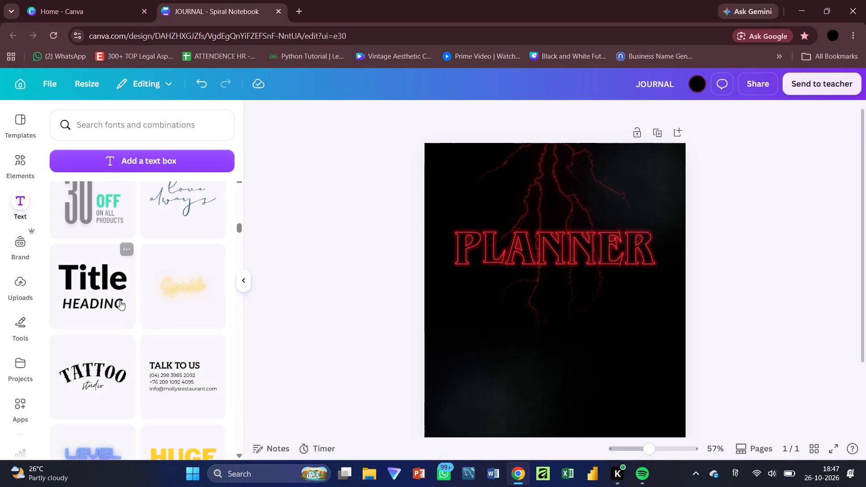
scroll(120, 300, "down", 1)
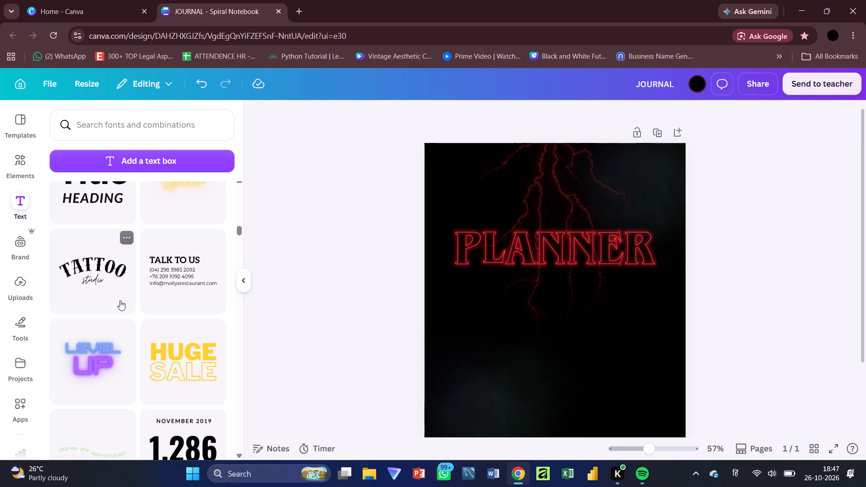
scroll(120, 300, "down", 1)
scroll(120, 300, "up", 6)
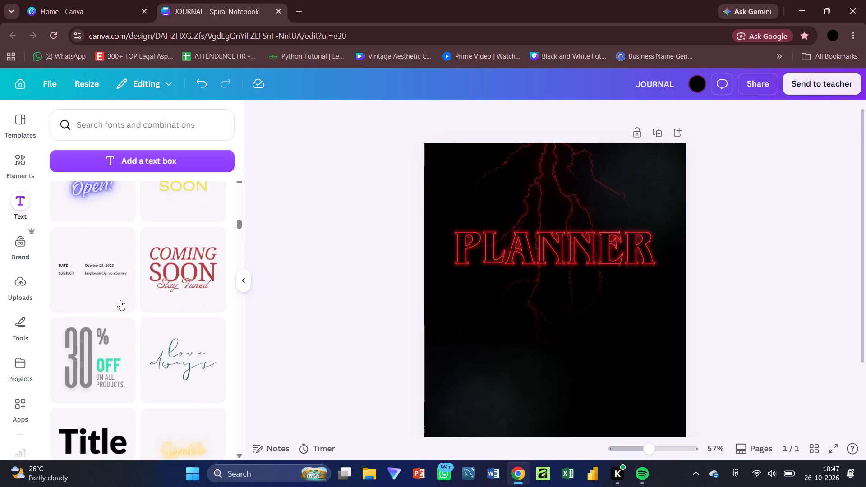
scroll(120, 300, "up", 4)
scroll(120, 300, "down", 5)
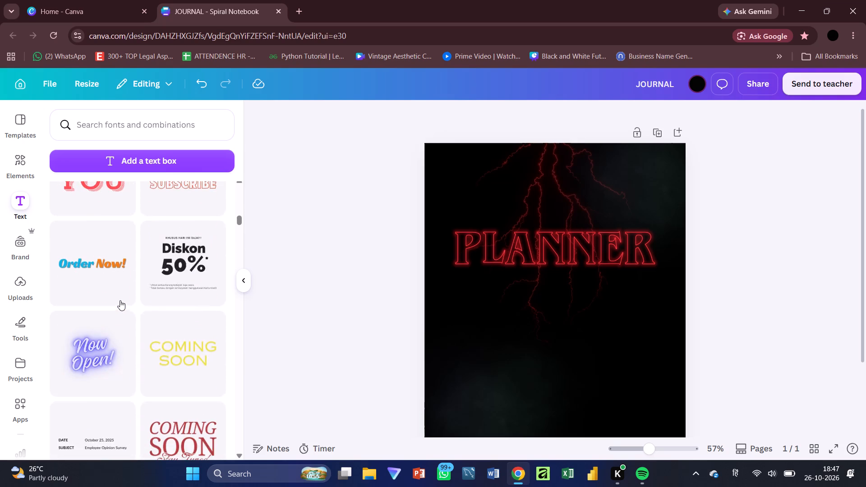
scroll(120, 300, "down", 5)
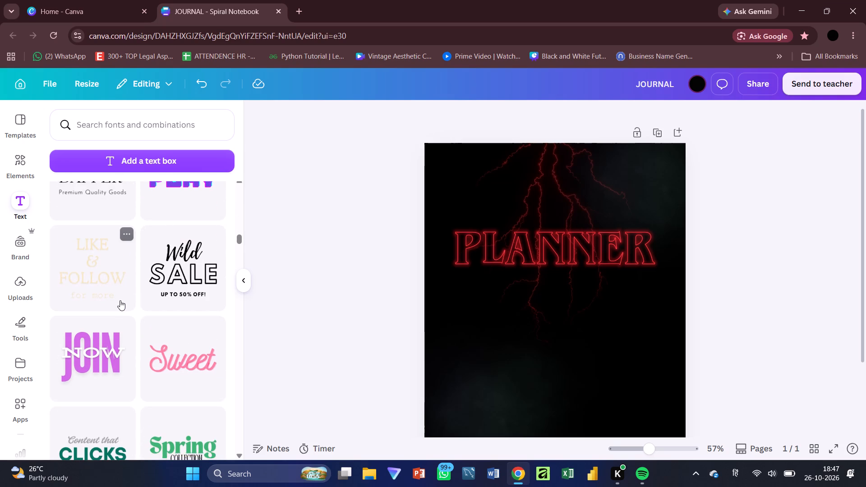
scroll(120, 300, "down", 5)
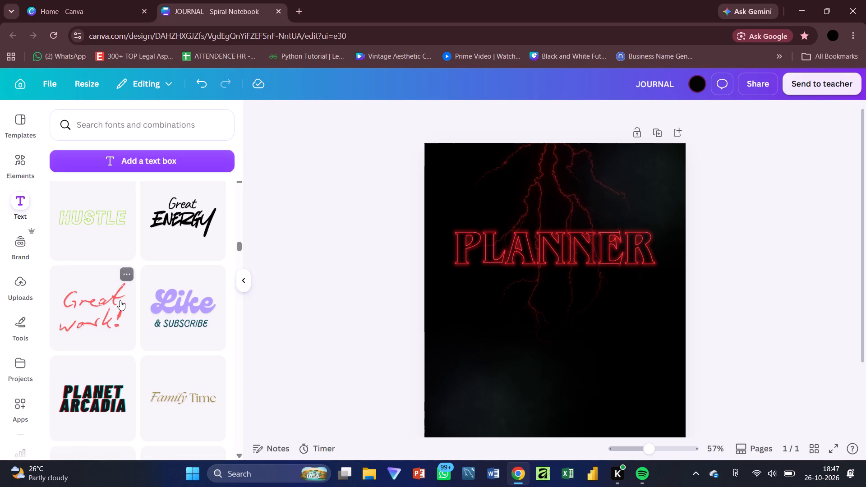
scroll(120, 300, "down", 3)
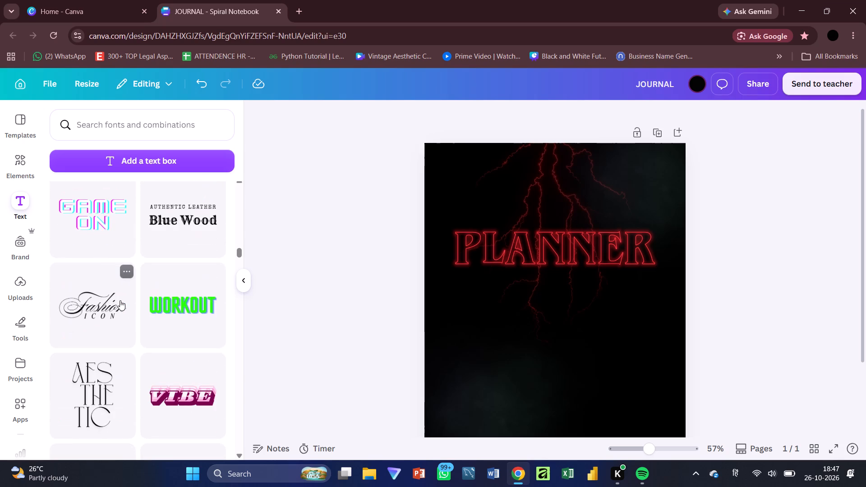
scroll(120, 300, "right", 1)
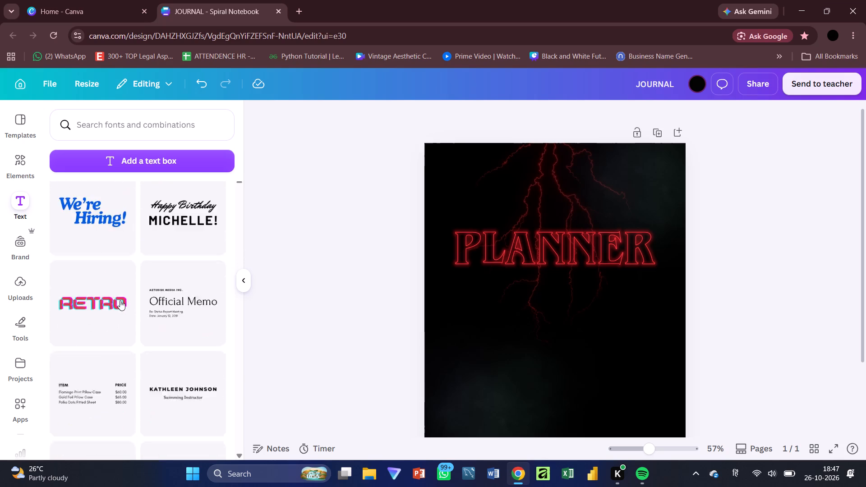
scroll(120, 300, "right", 1)
scroll(120, 300, "up", 5)
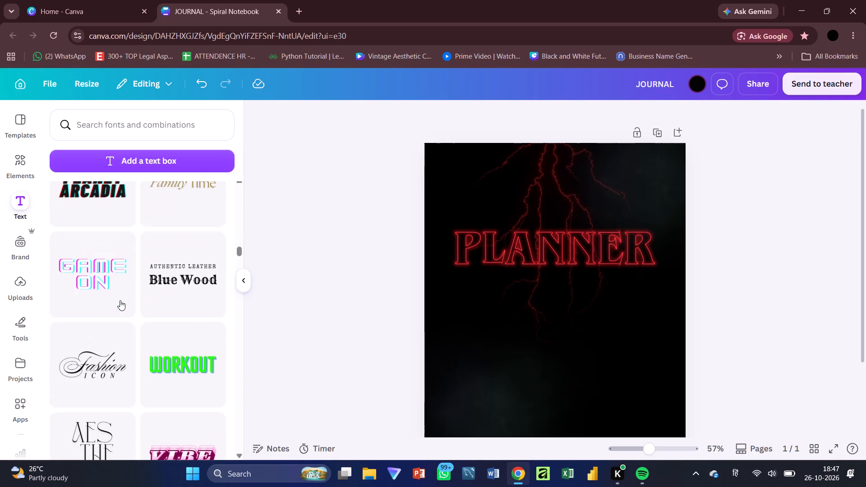
scroll(120, 300, "up", 1)
scroll(148, 269, "up", 1)
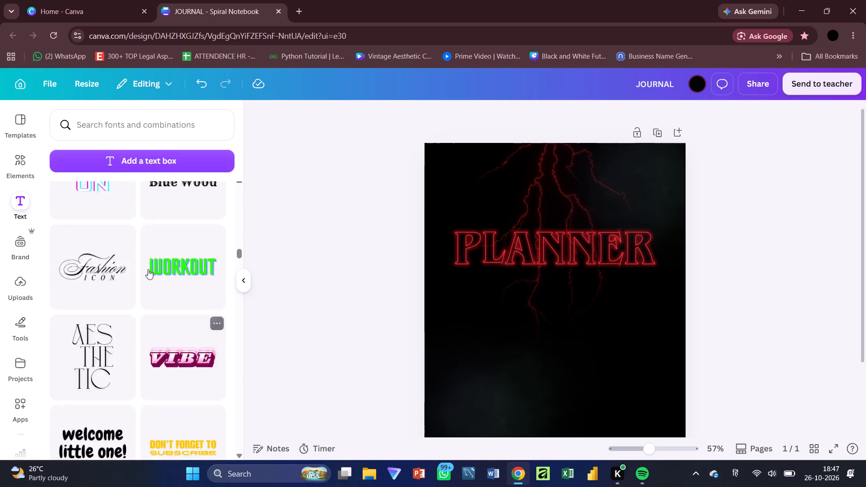
scroll(148, 269, "up", 1)
left_click(173, 336)
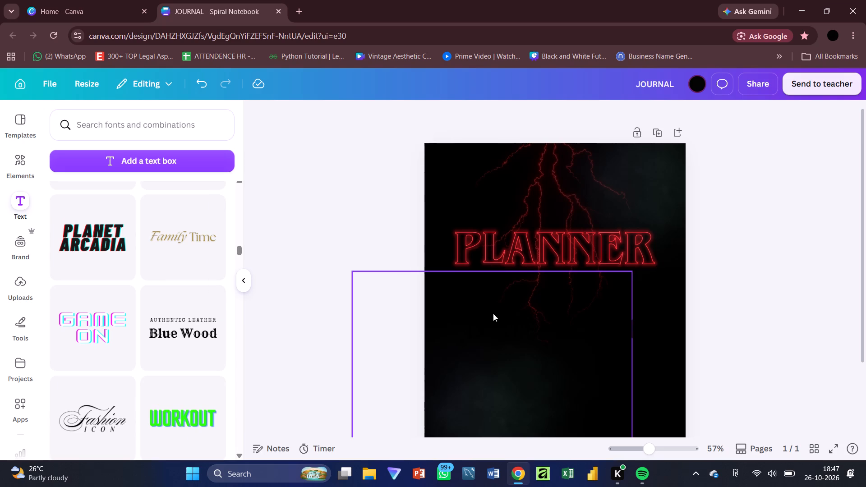
Ungroup the added combination into separate "AUTHENTIC LEATHER" and "Blue Wood" text boxes.
scroll(549, 306, "down", 1)
left_click(554, 202)
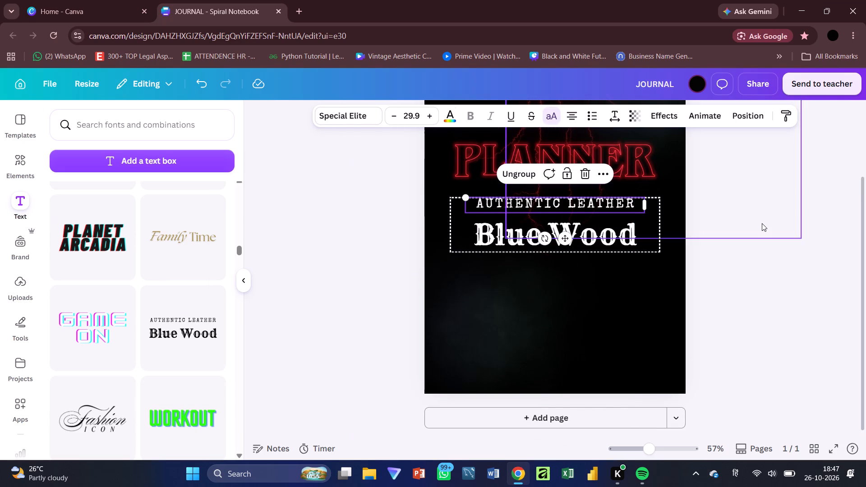
scroll(765, 223, "up", 1)
left_click(531, 257)
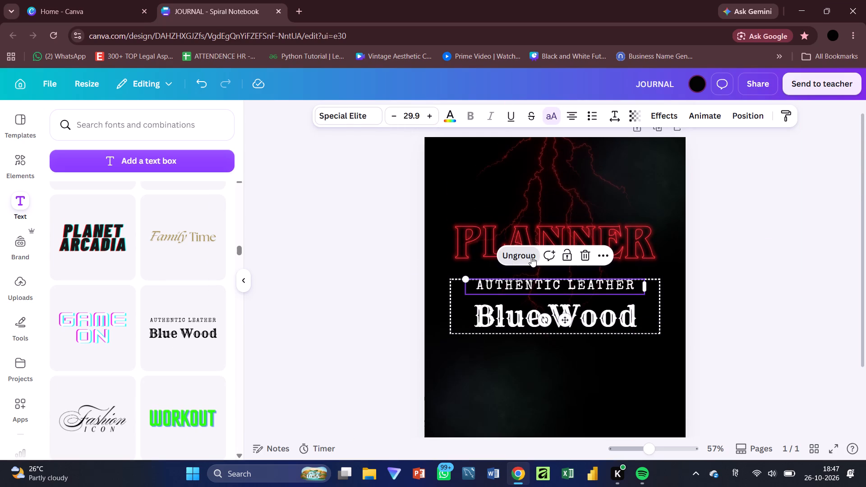
left_click(507, 285)
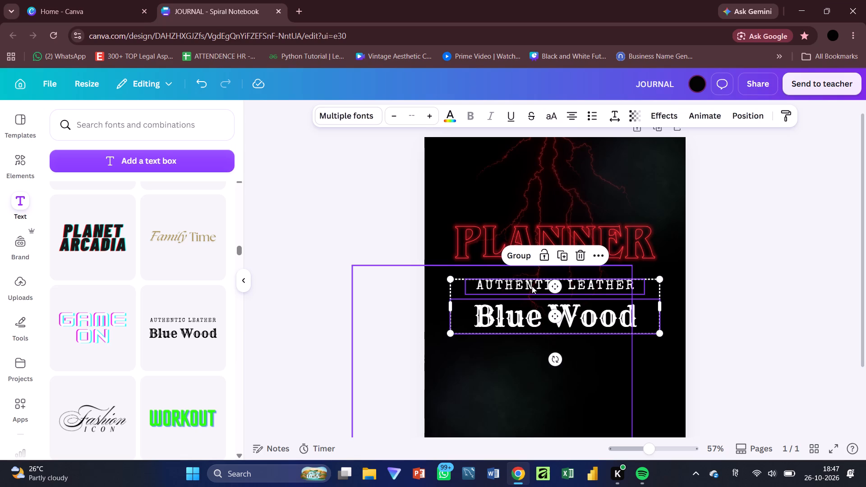
left_click_drag(547, 313, 517, 259)
left_click(663, 299)
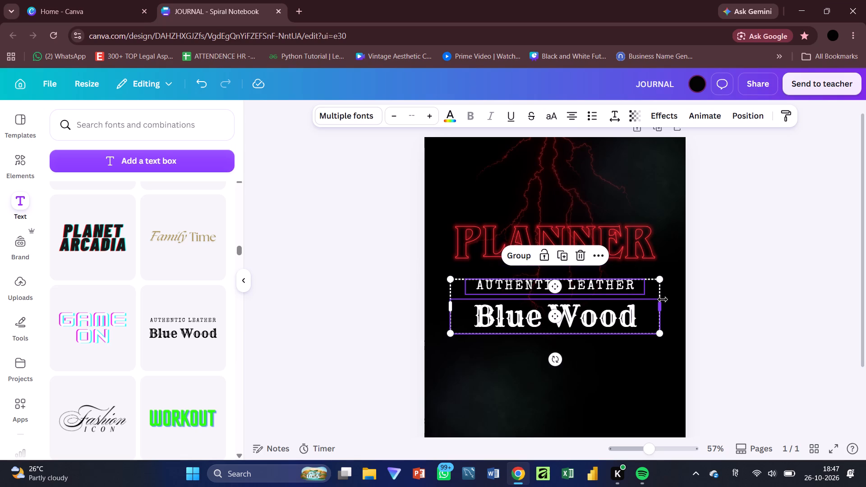
left_click(663, 299)
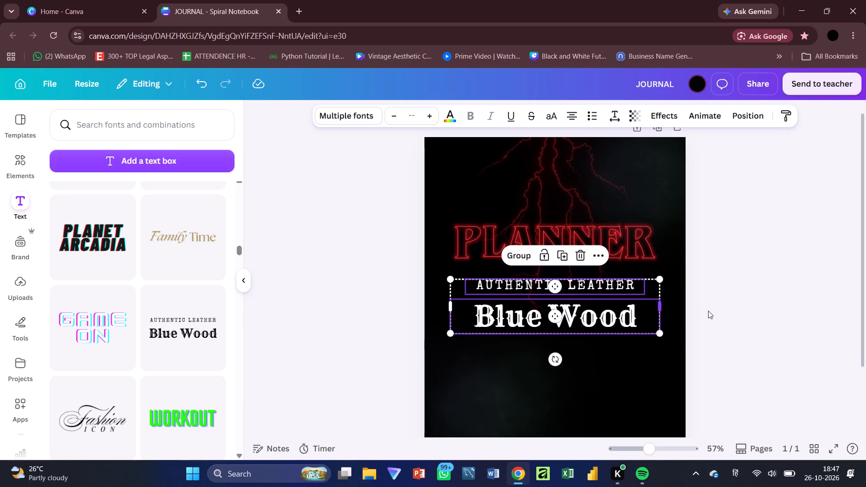
left_click(708, 311)
Move the "Blue Wood" text above the PLANNER title and "AUTHENTIC LEATHER" to the lower part of the page.
left_click_drag(544, 324, 533, 200)
scroll(552, 275, "up", 1)
left_click_drag(553, 280, 564, 373)
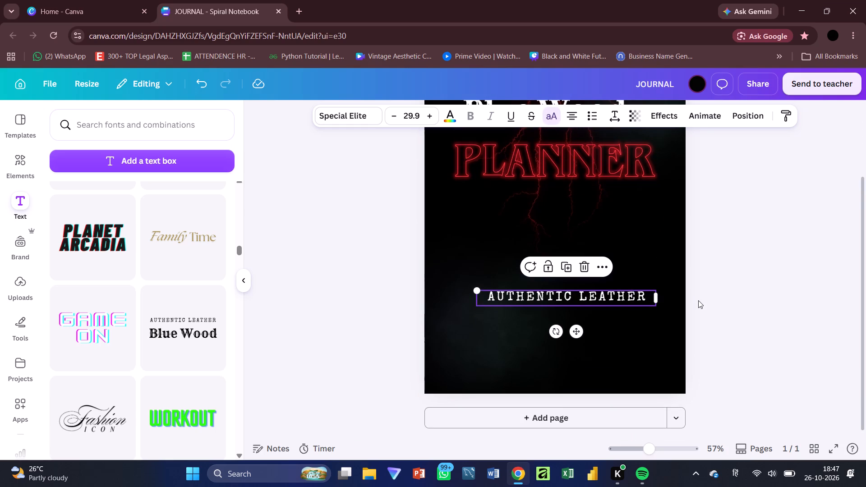
Reduce the smoke graphic at the page's lower-left corner, bringing its right and top edges inward.
left_click(462, 285)
left_click_drag(628, 158, 613, 161)
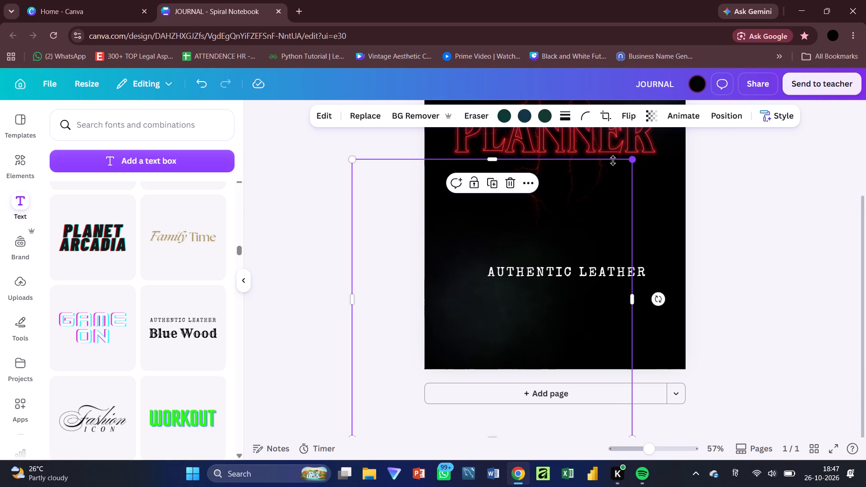
left_click_drag(613, 161, 614, 156)
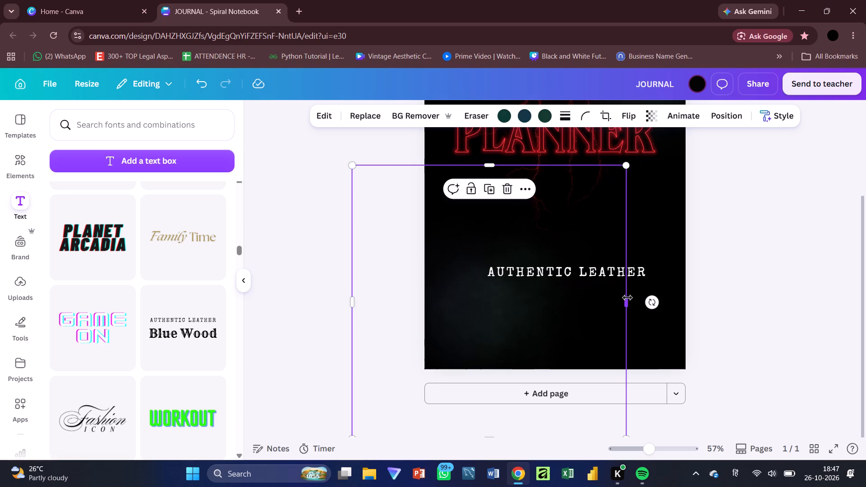
left_click(631, 298)
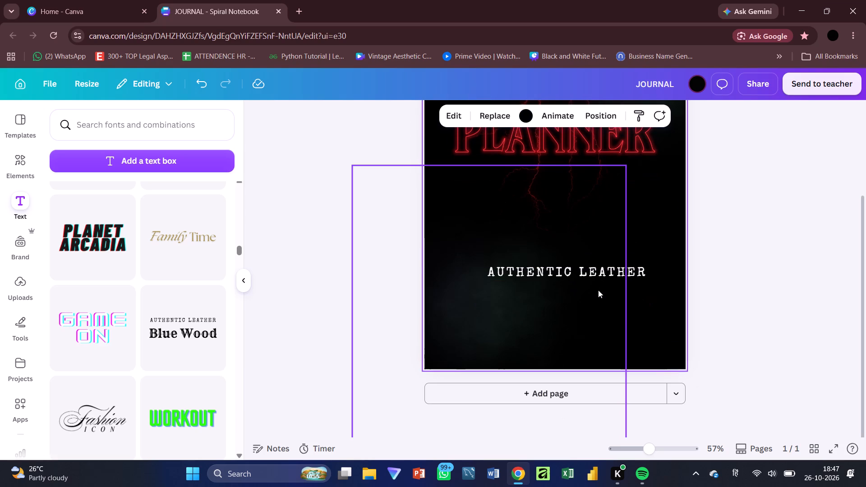
left_click(548, 317)
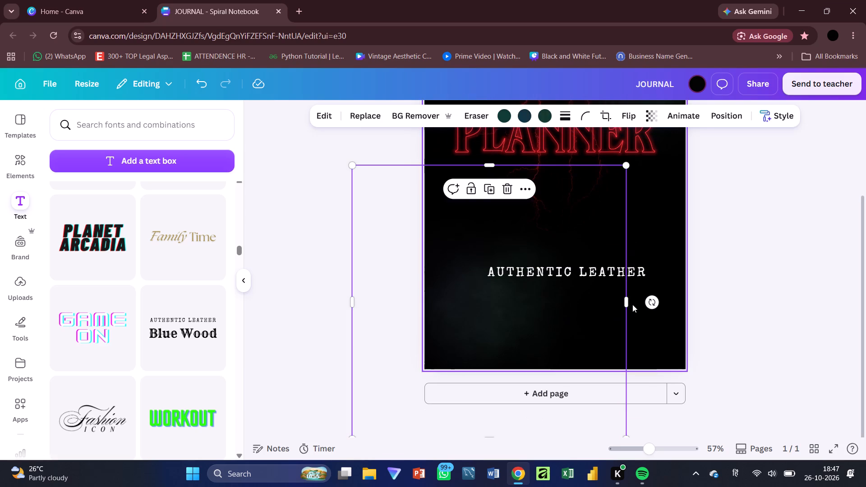
left_click_drag(625, 302, 560, 294)
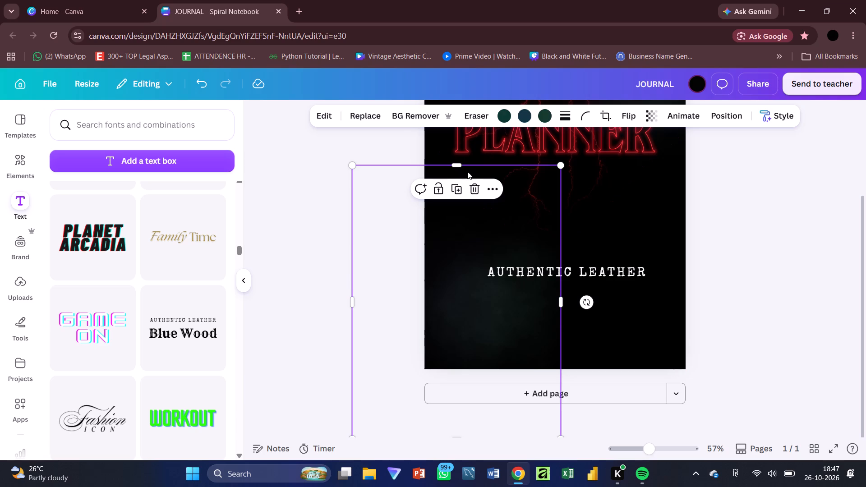
left_click_drag(462, 167, 456, 226)
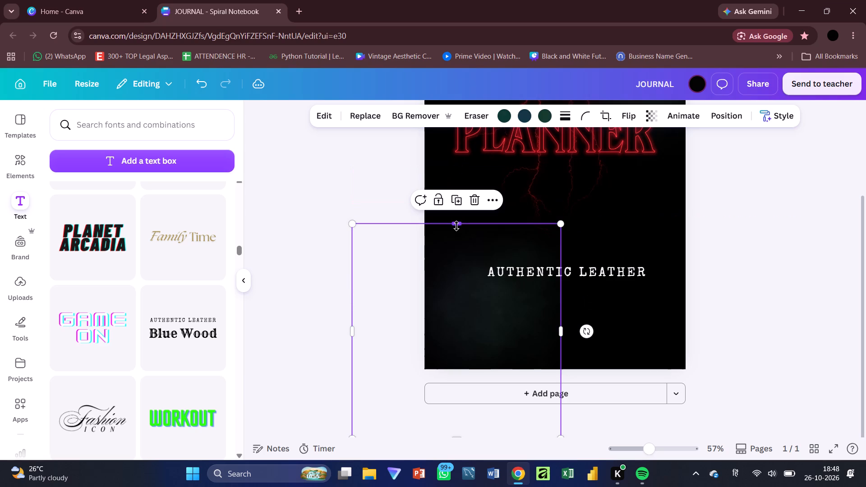
left_click(755, 209)
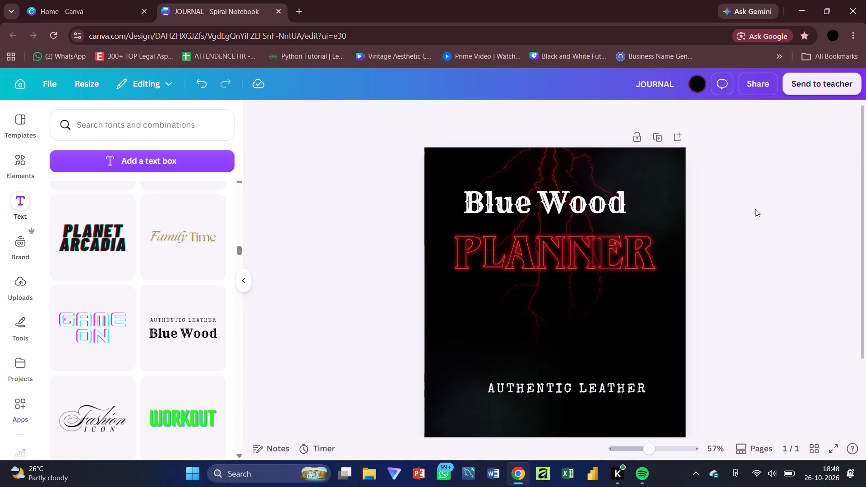
Shift the smoke graphic at the page's upper-right corner slightly and narrow it from its left edge.
left_click_drag(659, 179, 687, 190)
scroll(568, 296, "left", 1)
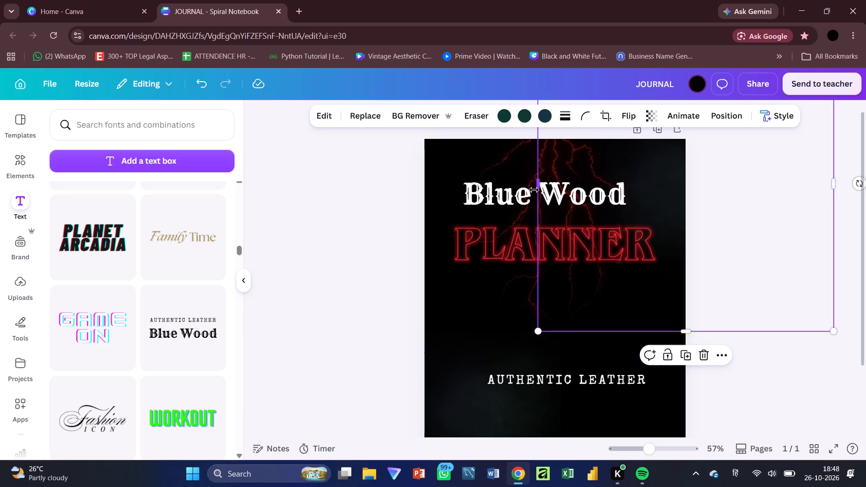
left_click_drag(534, 190, 607, 193)
Nudge the "Blue Wood" text slightly to the right above the PLANNER title and replace its wording with "Daily".
double_click(535, 185)
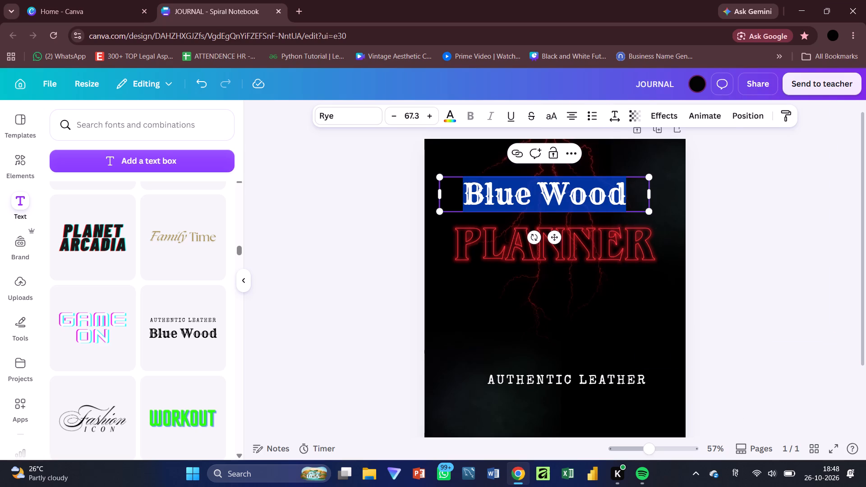
left_click(752, 223)
left_click_drag(556, 201, 562, 202)
double_click(562, 202)
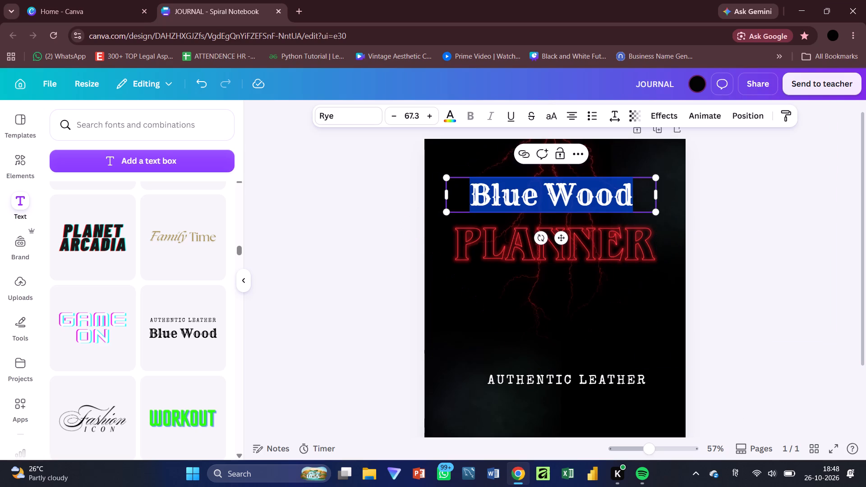
key("d")
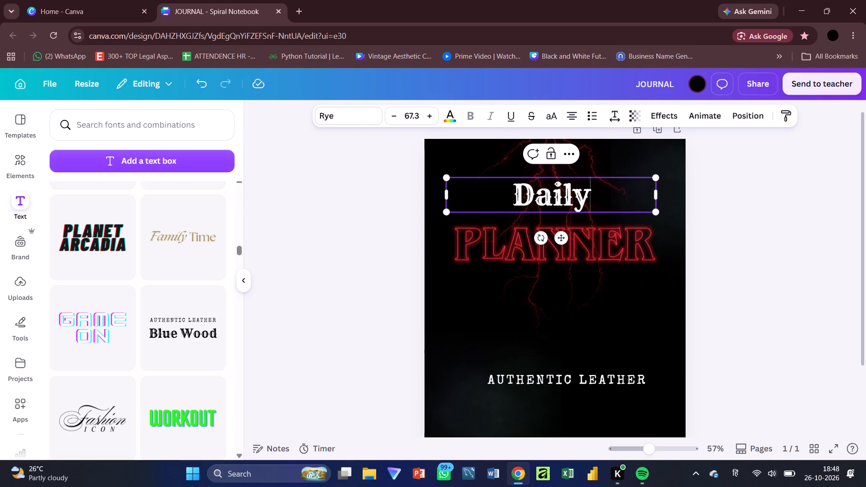
Color the "Daily" text with the first red of the lightning graphic's photo colors.
double_click(570, 201)
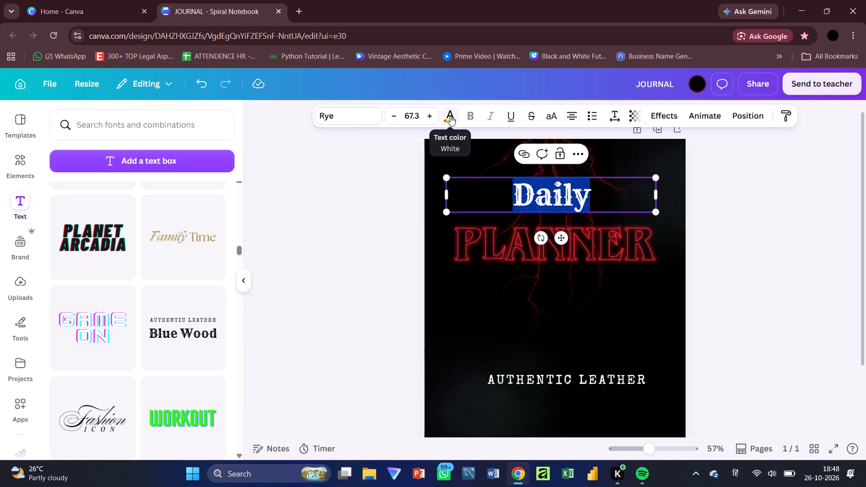
left_click(450, 116)
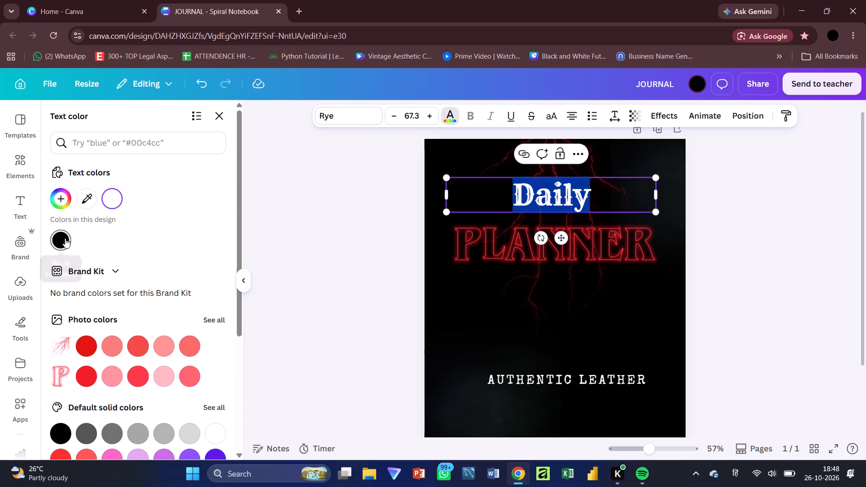
scroll(100, 355, "down", 1)
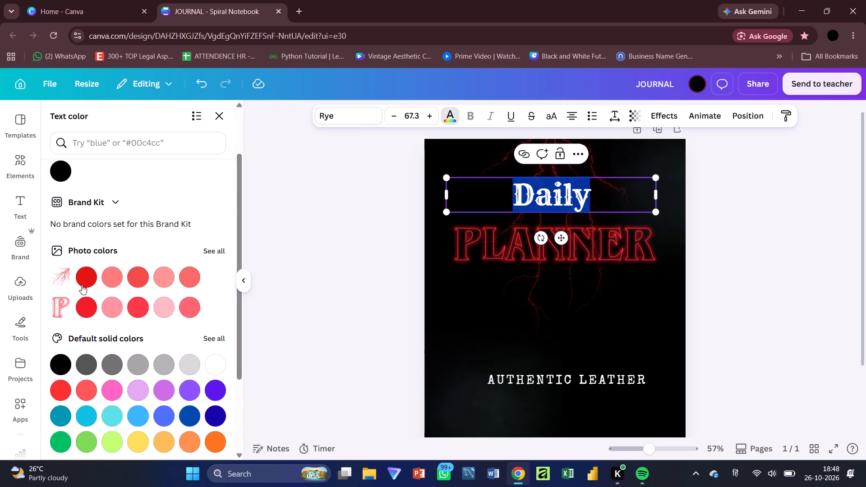
left_click(83, 279)
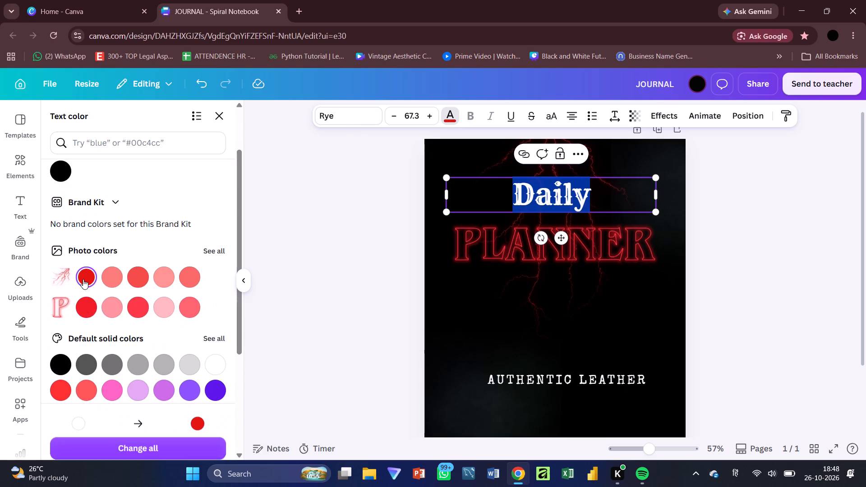
left_click(268, 275)
left_click(361, 286)
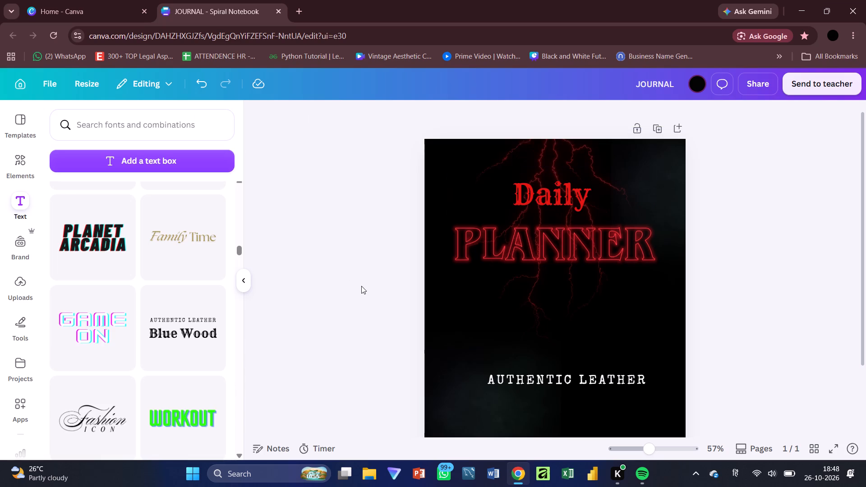
Apply the Glow effect to the "Daily" text with an intensity of 47.
left_click(548, 201)
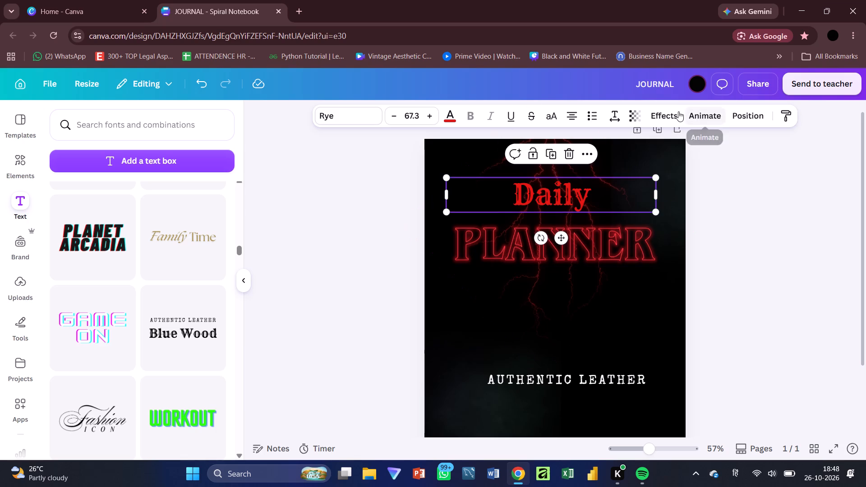
left_click(677, 111)
left_click(124, 164)
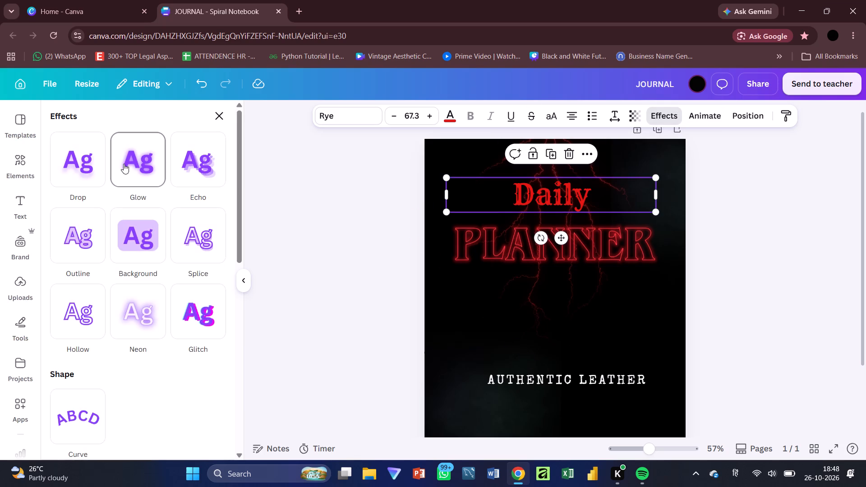
left_click_drag(115, 236, 99, 243)
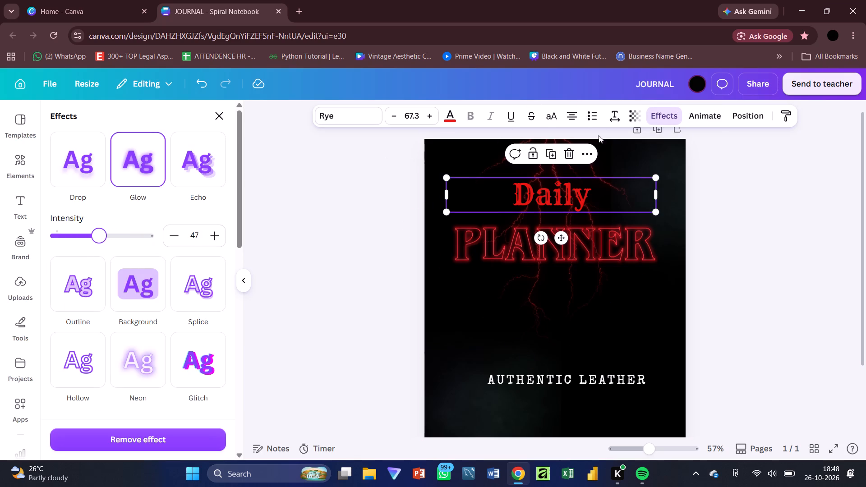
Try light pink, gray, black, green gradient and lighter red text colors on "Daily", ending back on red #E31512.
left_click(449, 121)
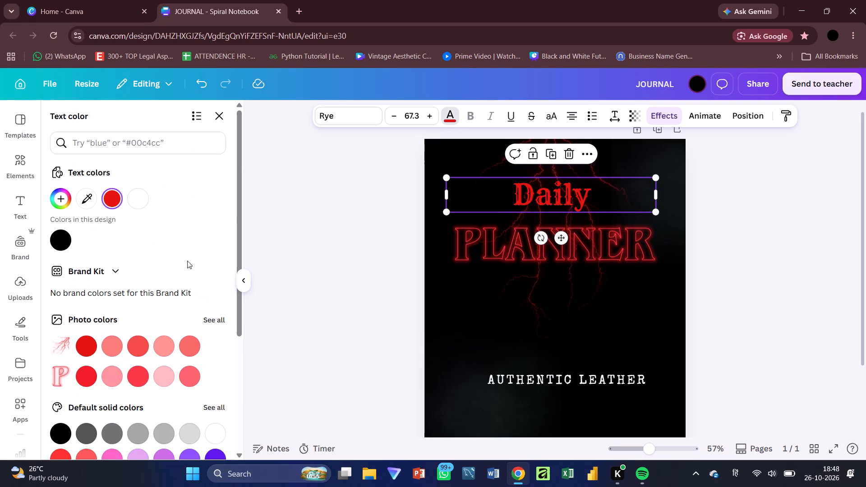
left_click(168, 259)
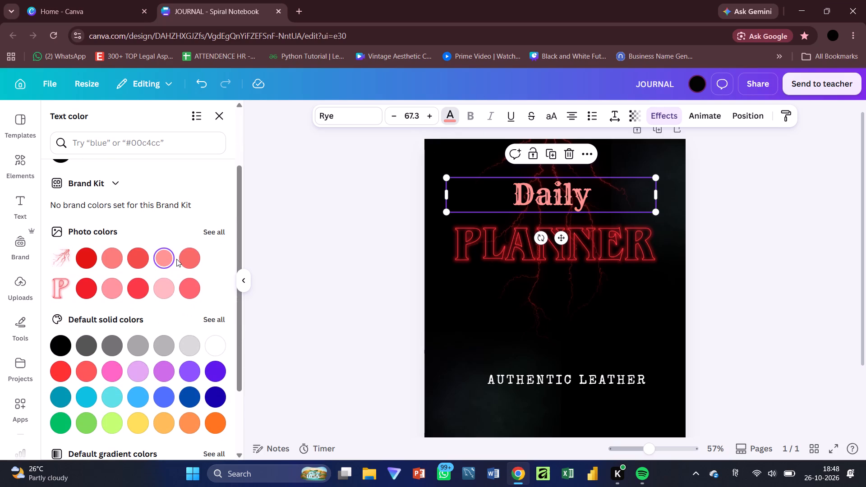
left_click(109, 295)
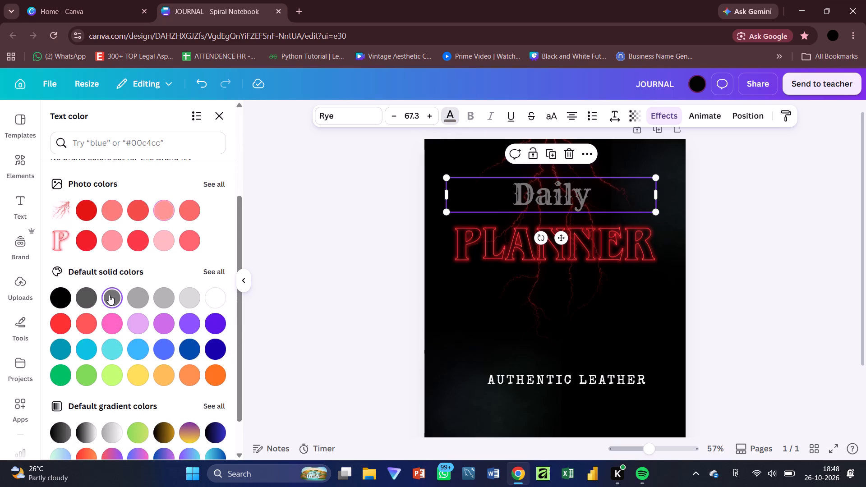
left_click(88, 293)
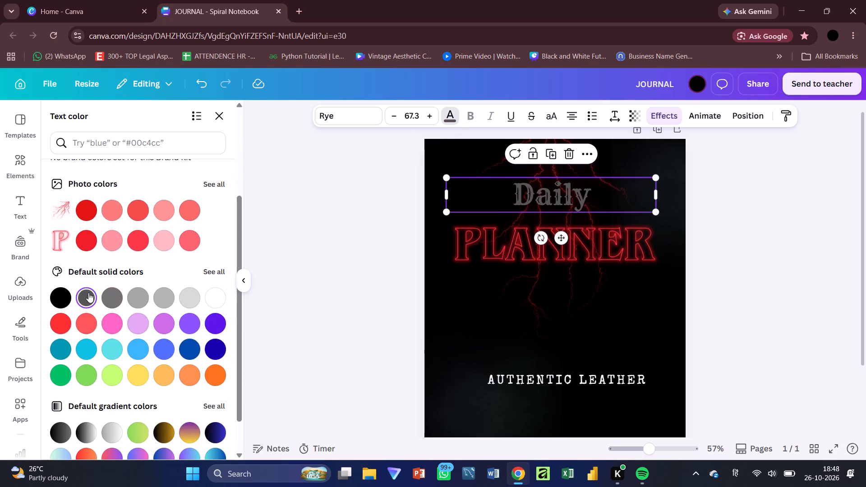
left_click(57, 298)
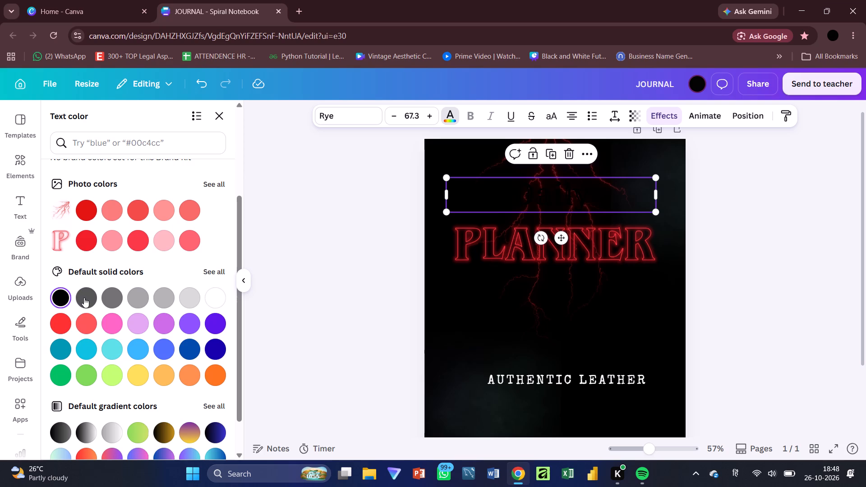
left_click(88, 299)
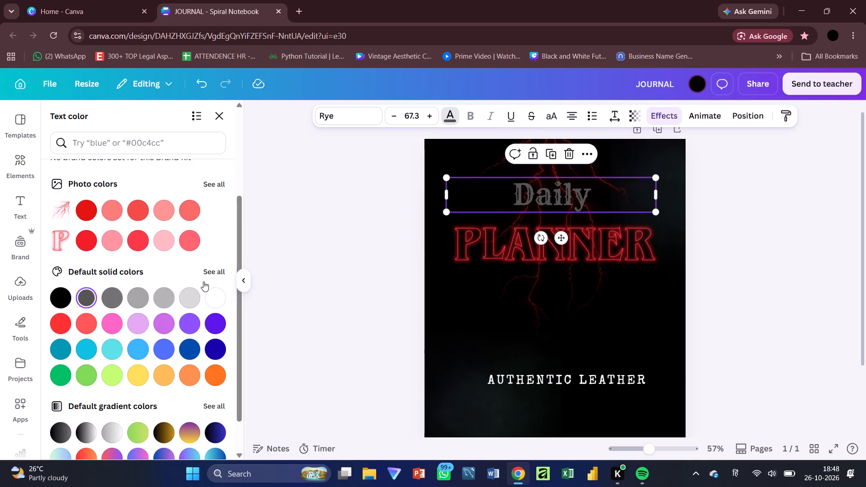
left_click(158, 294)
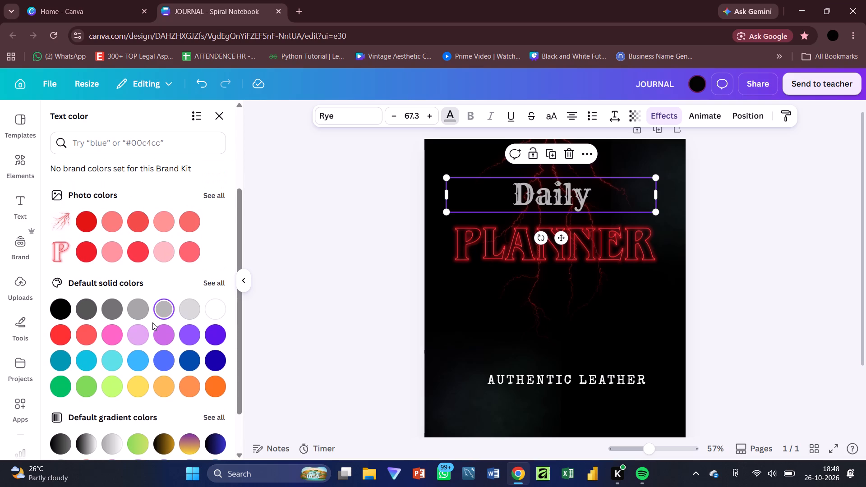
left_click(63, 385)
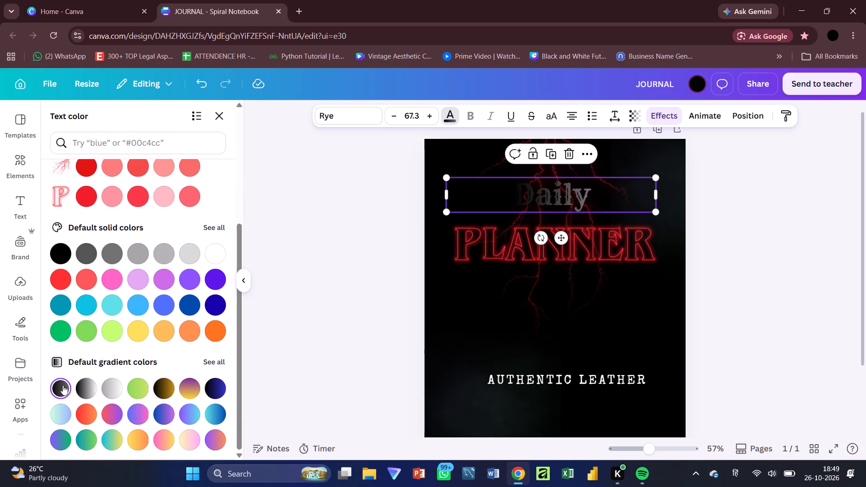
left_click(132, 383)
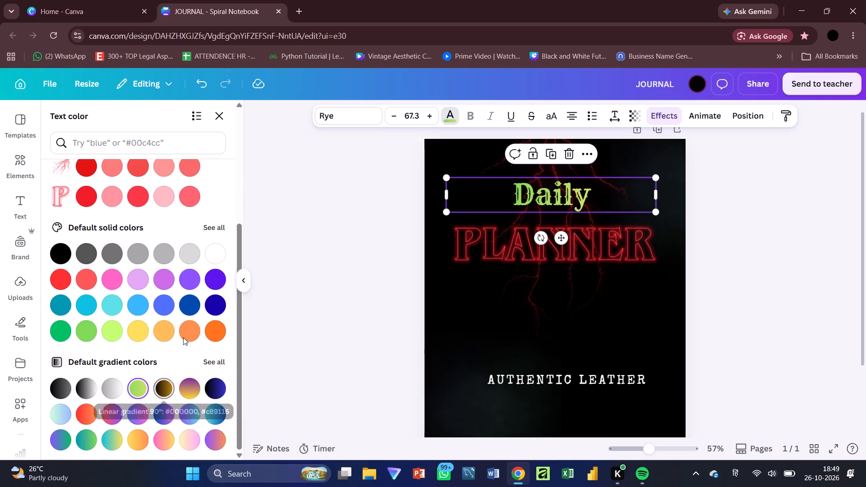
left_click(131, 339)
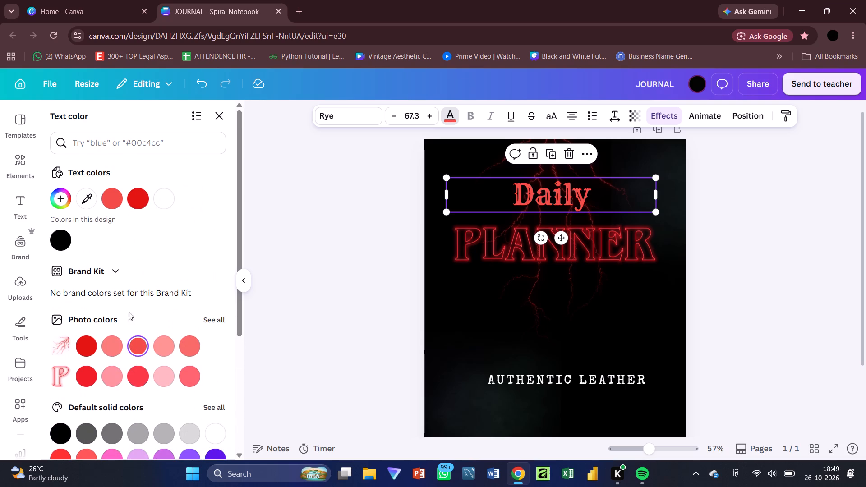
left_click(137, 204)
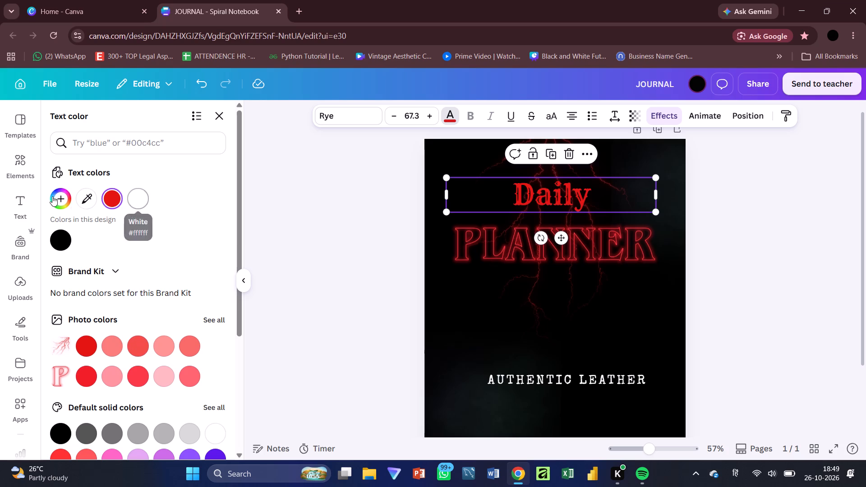
Mix a custom, slightly darker and muted red of about #BC211E for the "Daily" text.
left_click(56, 197)
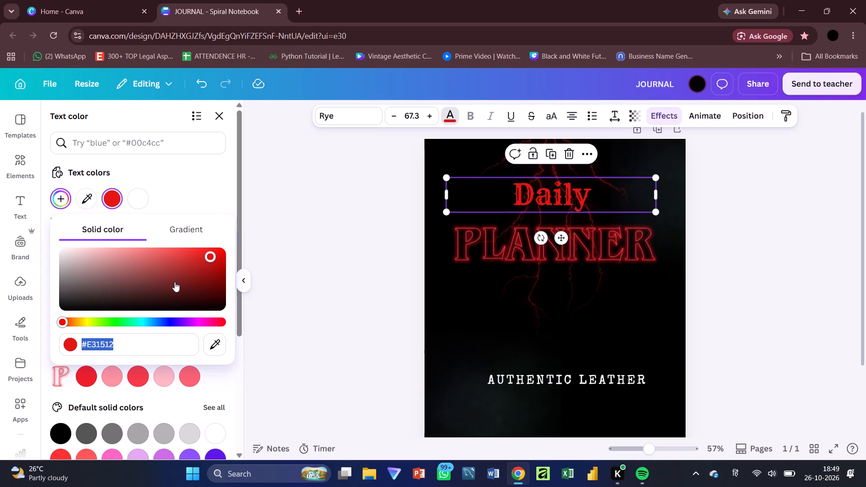
left_click(157, 285)
left_click_drag(178, 294, 165, 267)
double_click(165, 267)
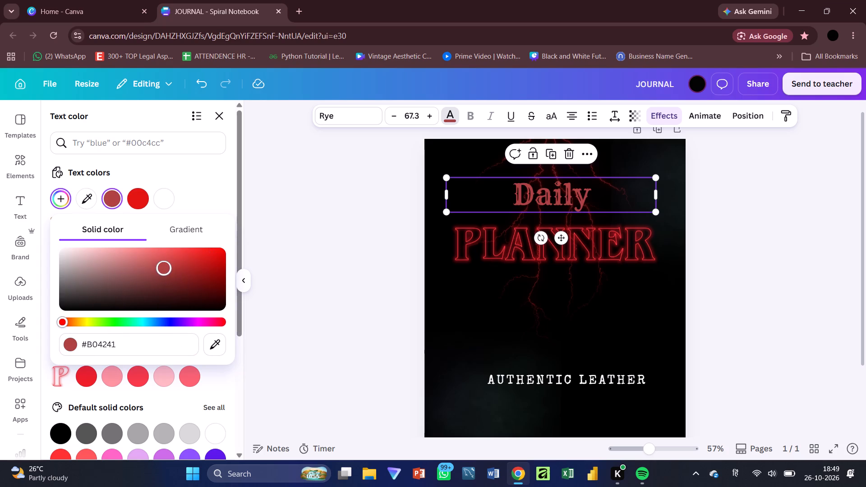
left_click_drag(162, 266, 238, 292)
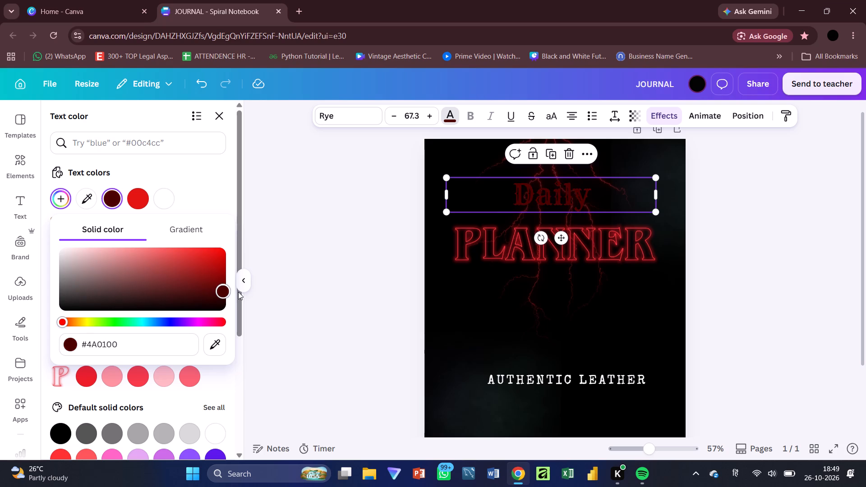
left_click_drag(238, 292, 231, 239)
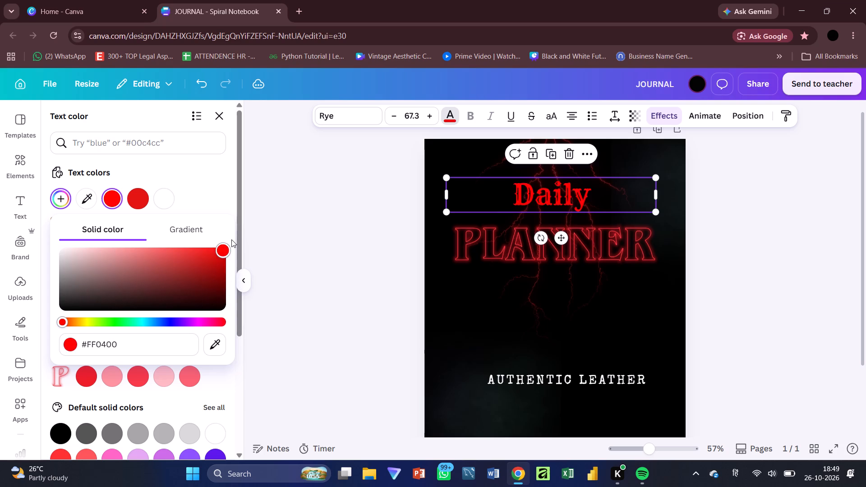
left_click_drag(231, 239, 216, 267)
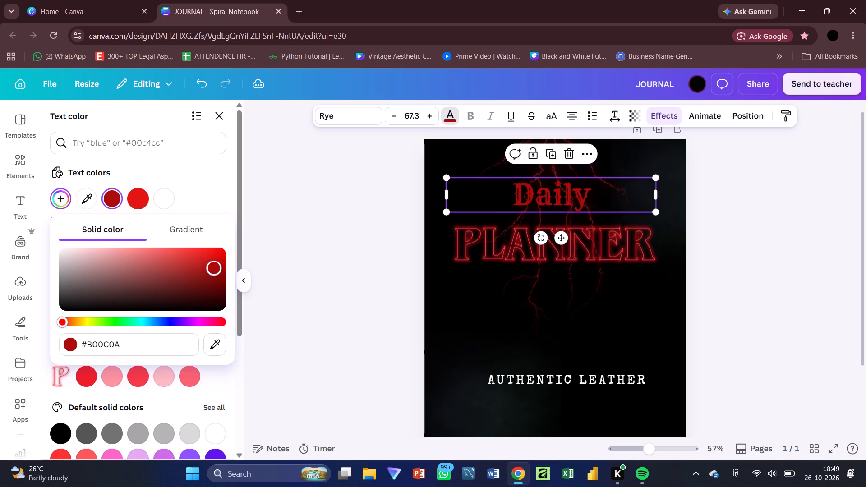
left_click_drag(216, 267, 199, 265)
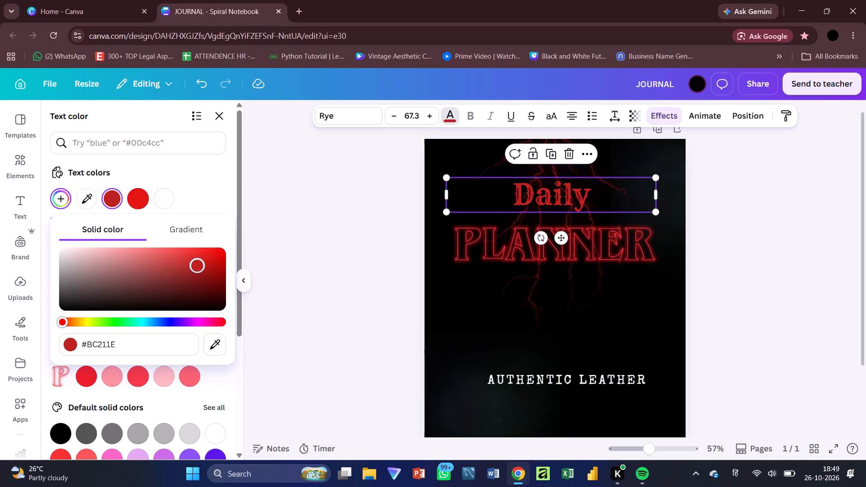
left_click_drag(199, 265, 199, 263)
left_click(355, 259)
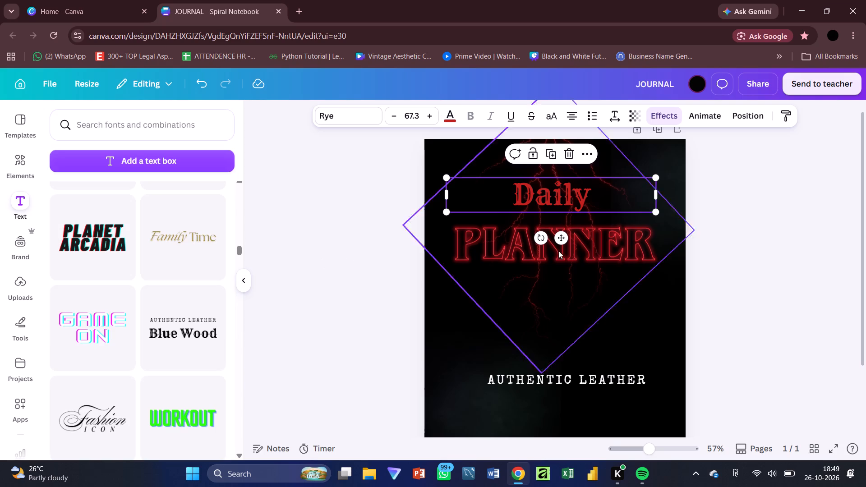
left_click(603, 250)
left_click(758, 257)
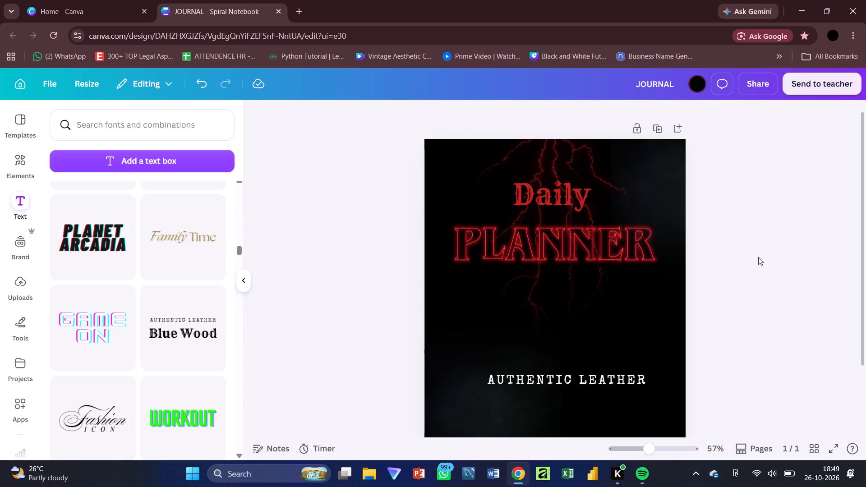
Replace the "Daily" wording above the PLANNER title with "Weekly".
scroll(758, 257, "down", 1)
scroll(631, 237, "up", 1)
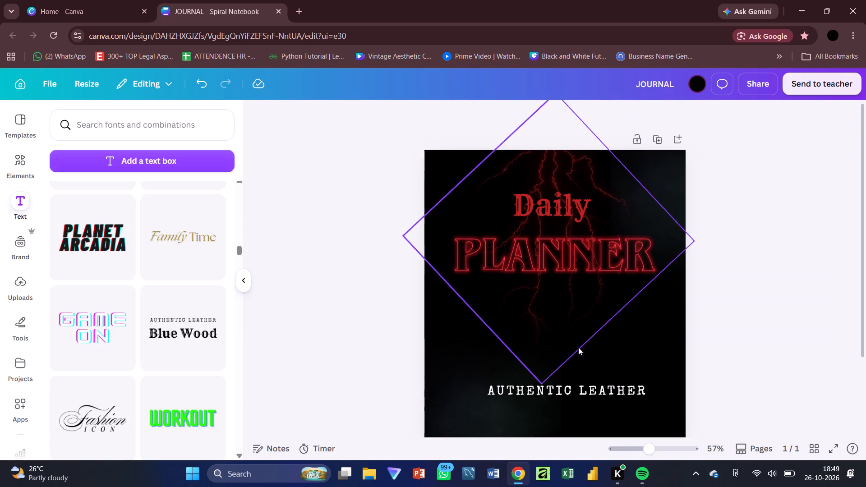
scroll(580, 397, "down", 1)
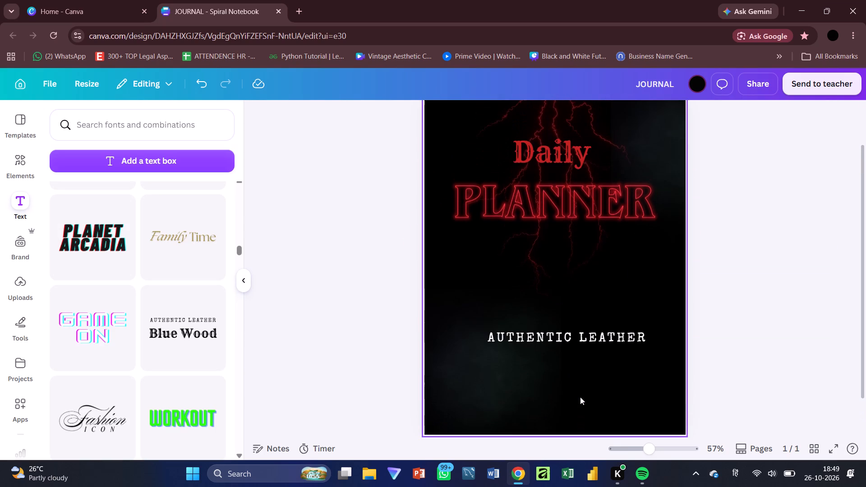
double_click(560, 188)
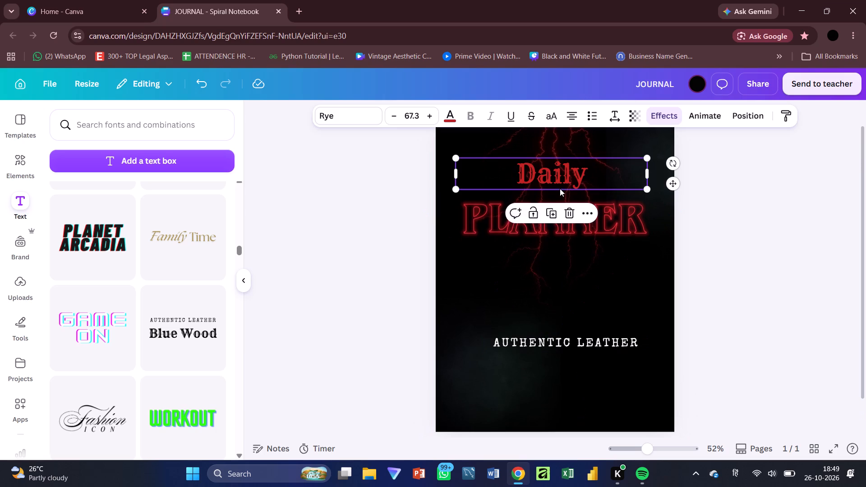
key("ctrl+a")
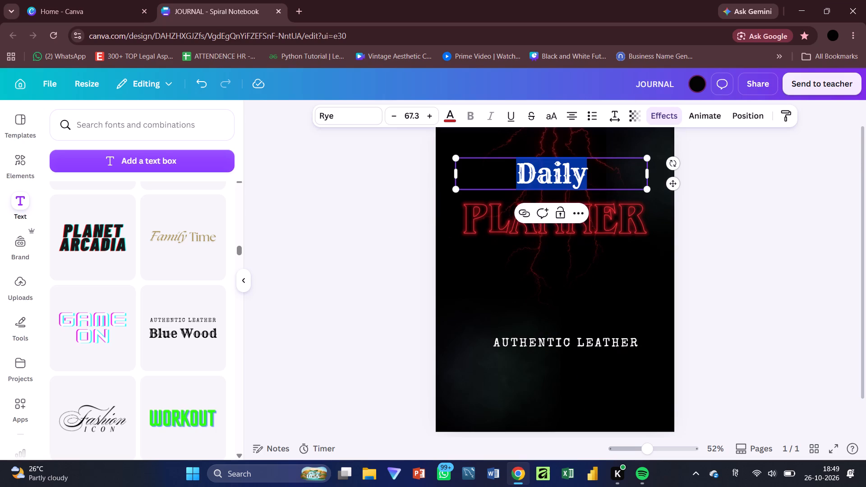
type("eeklt")
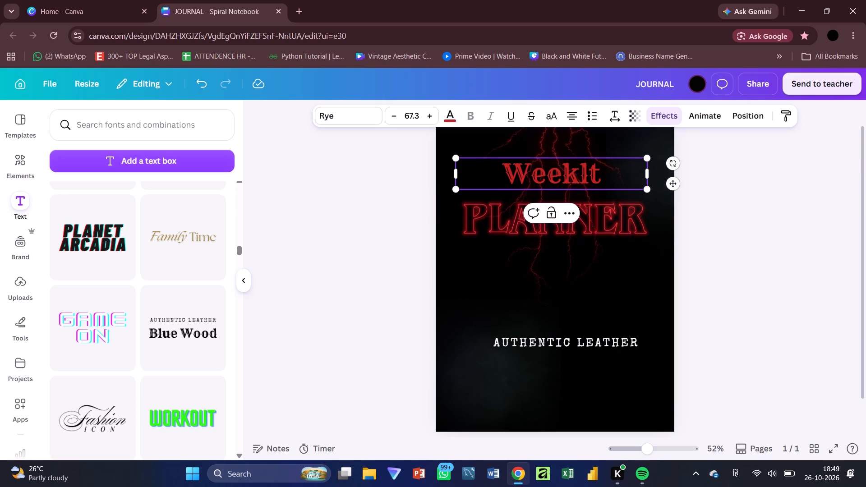
key("BackSpace")
key("y")
left_click(624, 220)
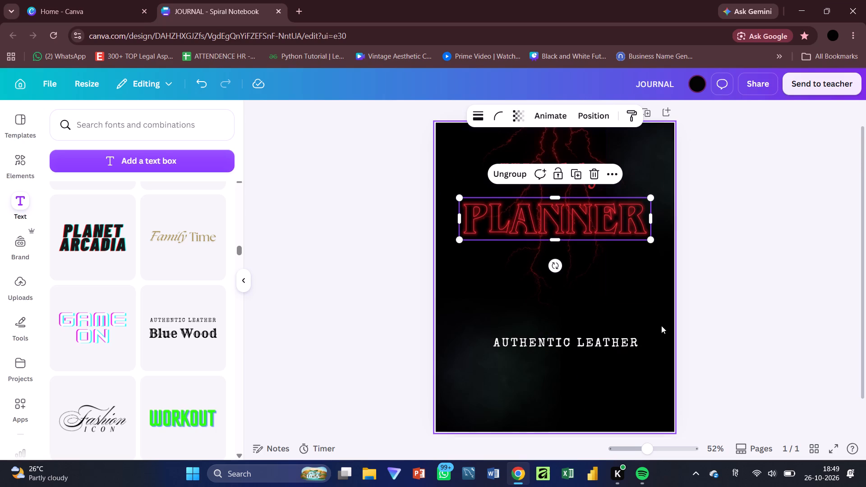
left_click(661, 326)
Move the AUTHENTIC LEATHER text down, centered near the page's bottom edge, and replace its wording with "CIRCA 2027".
left_click_drag(593, 339, 584, 375)
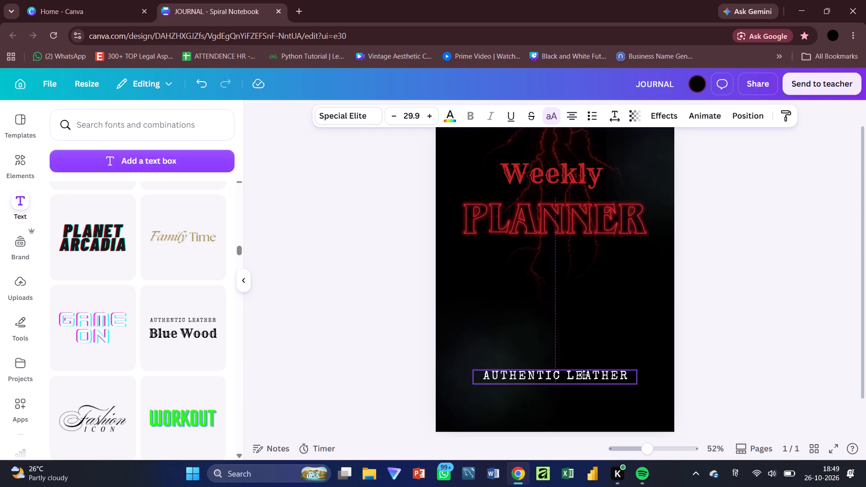
left_click_drag(584, 375, 581, 391)
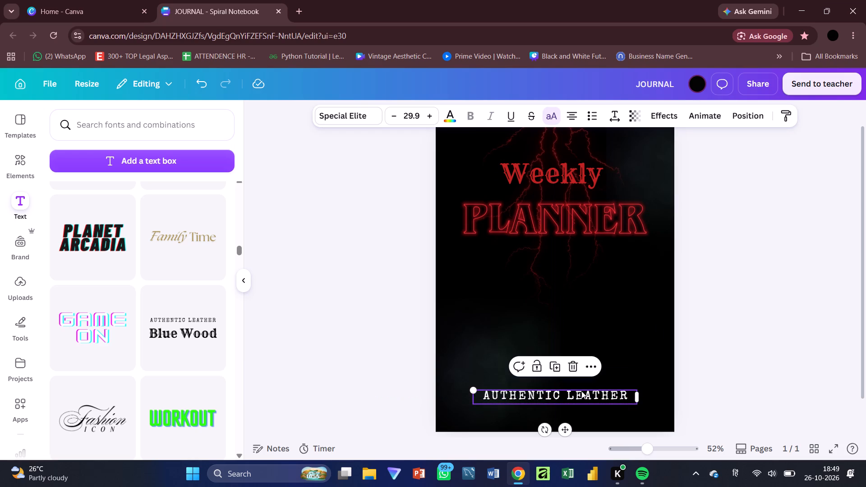
double_click(581, 391)
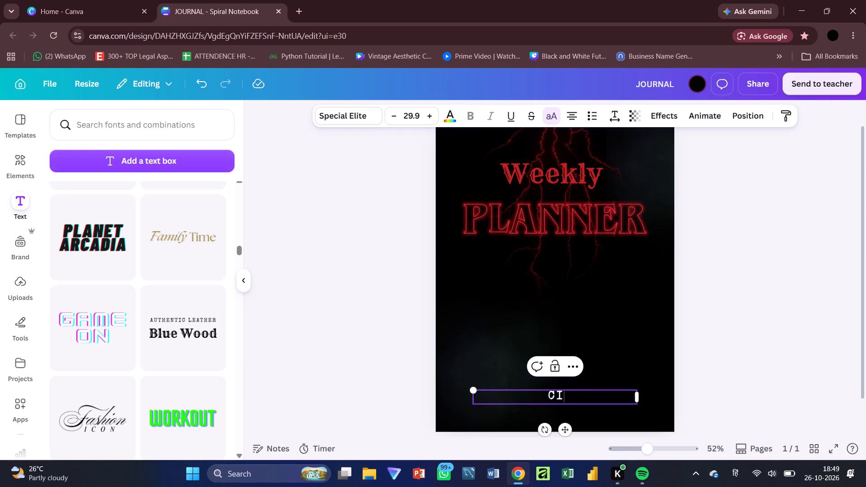
type("rca 202")
key("7")
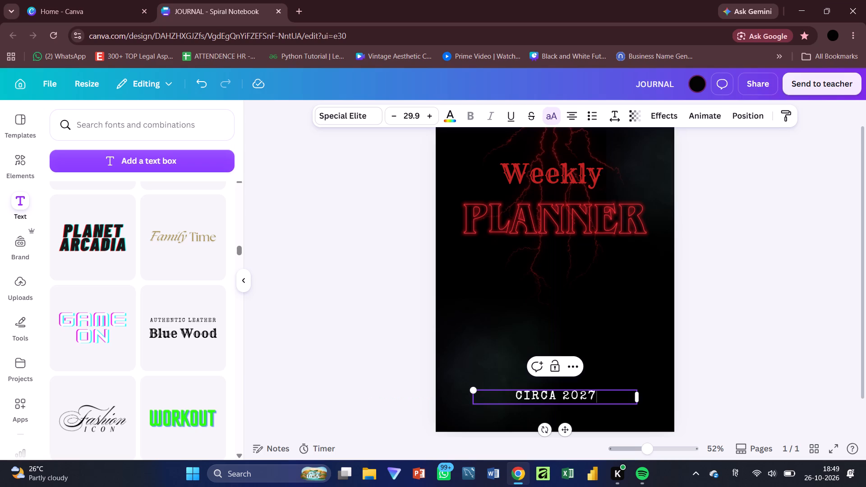
left_click(777, 312)
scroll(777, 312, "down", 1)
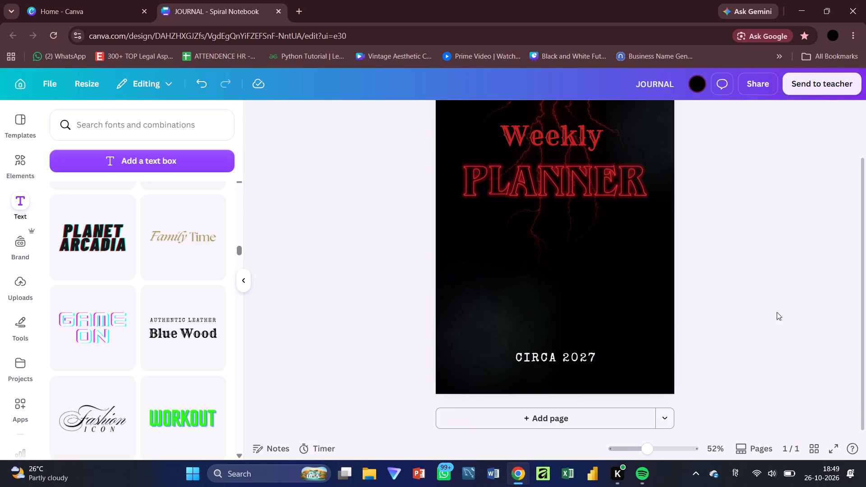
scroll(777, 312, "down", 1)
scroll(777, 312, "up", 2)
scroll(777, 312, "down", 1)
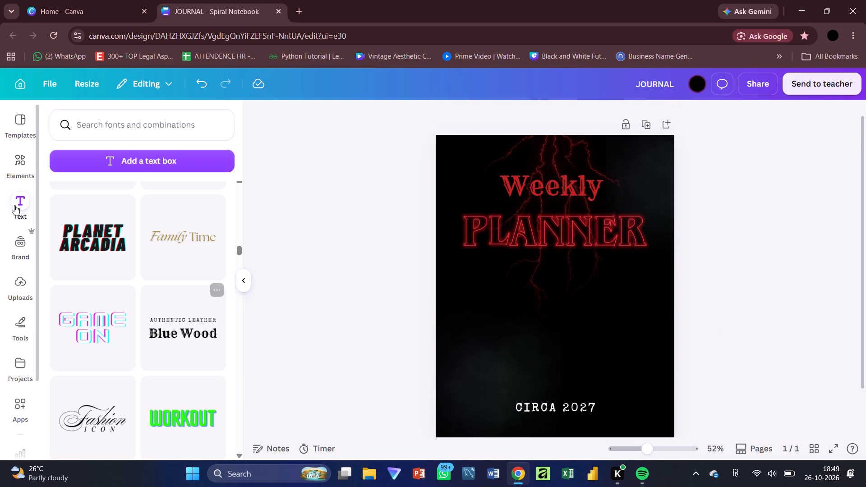
Browse the "stranger things" graphics results for another decorative element that suits the planner cover.
left_click(20, 163)
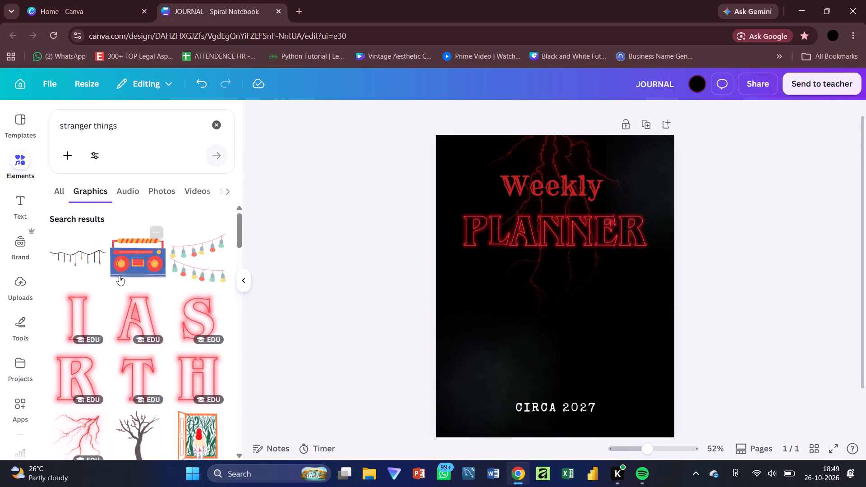
scroll(119, 276, "down", 4)
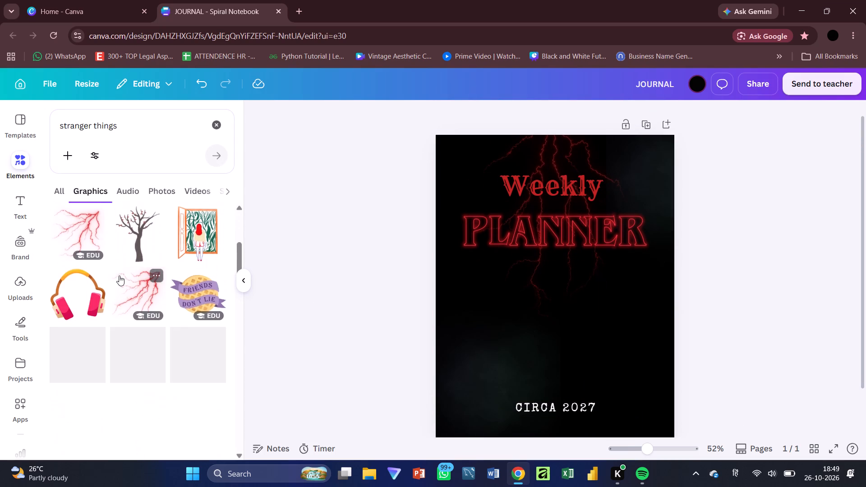
scroll(119, 276, "down", 3)
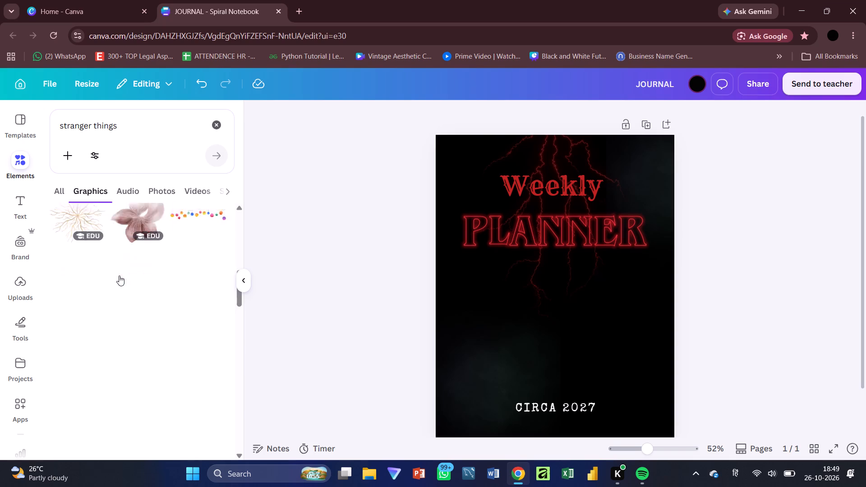
scroll(119, 276, "down", 3)
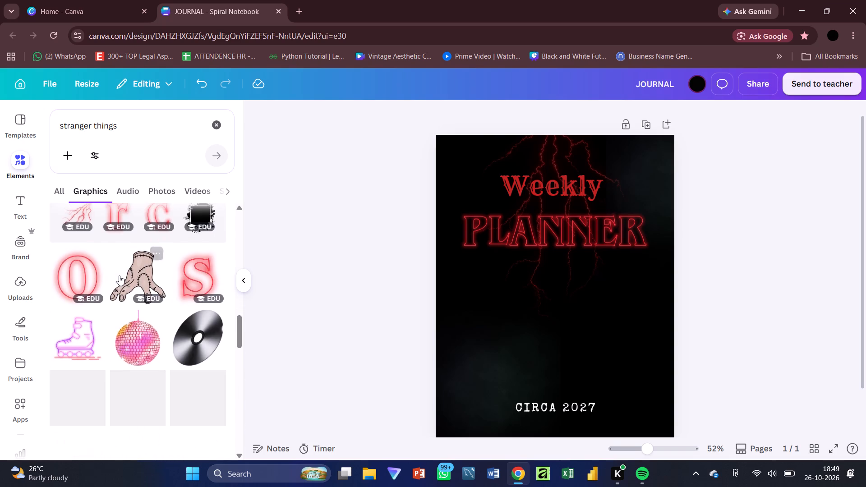
scroll(119, 276, "down", 3)
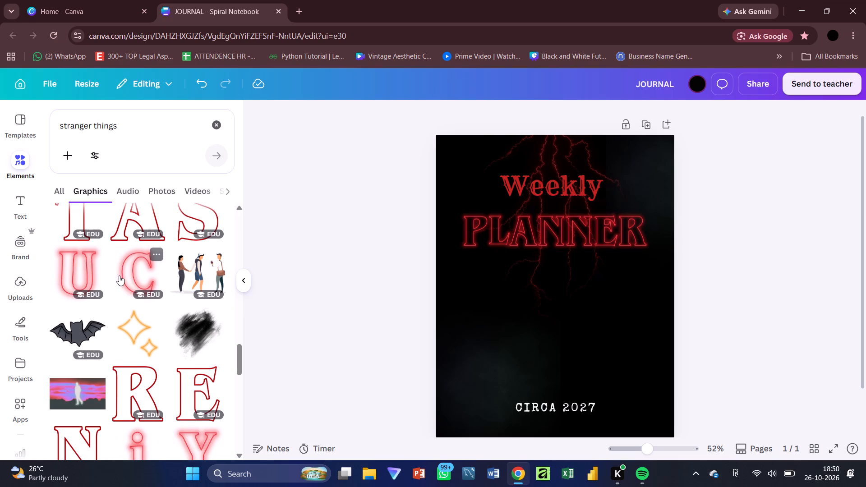
scroll(119, 276, "down", 5)
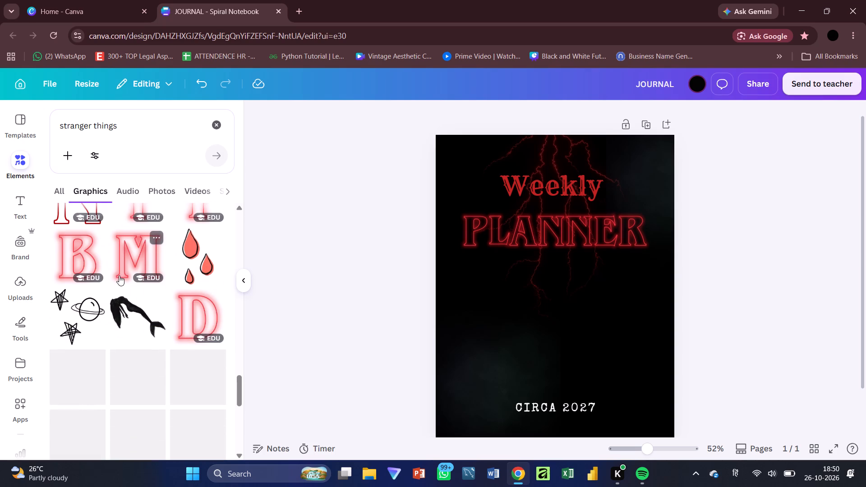
scroll(119, 276, "down", 8)
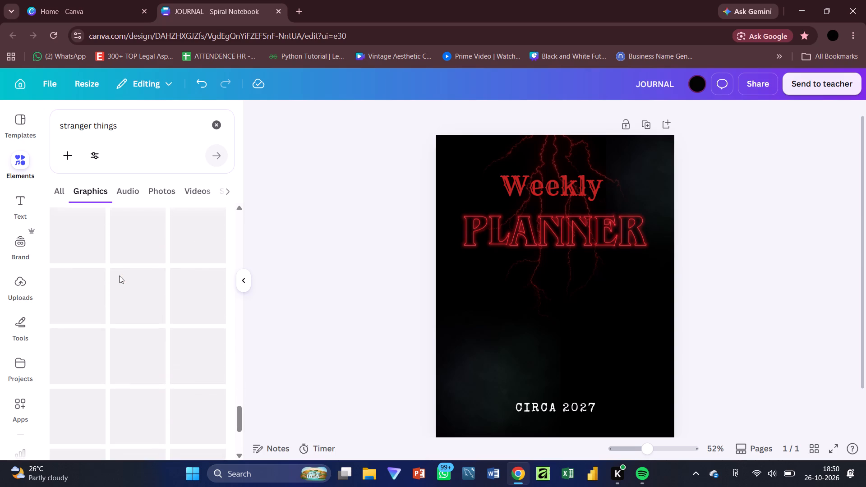
scroll(119, 276, "up", 3)
scroll(119, 276, "right", 1)
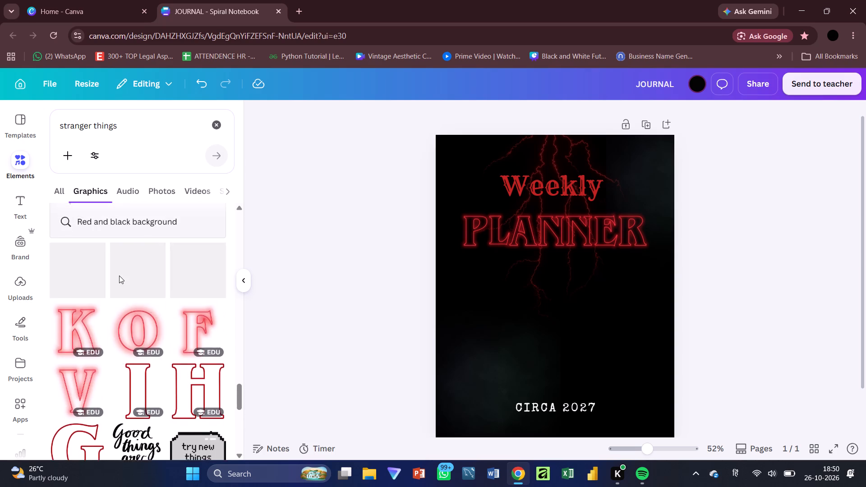
scroll(119, 276, "right", 1)
scroll(119, 276, "down", 4)
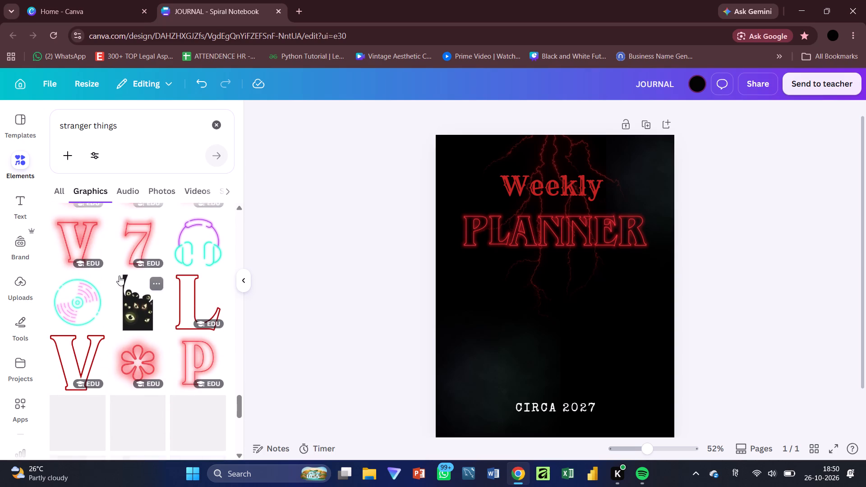
scroll(119, 276, "down", 6)
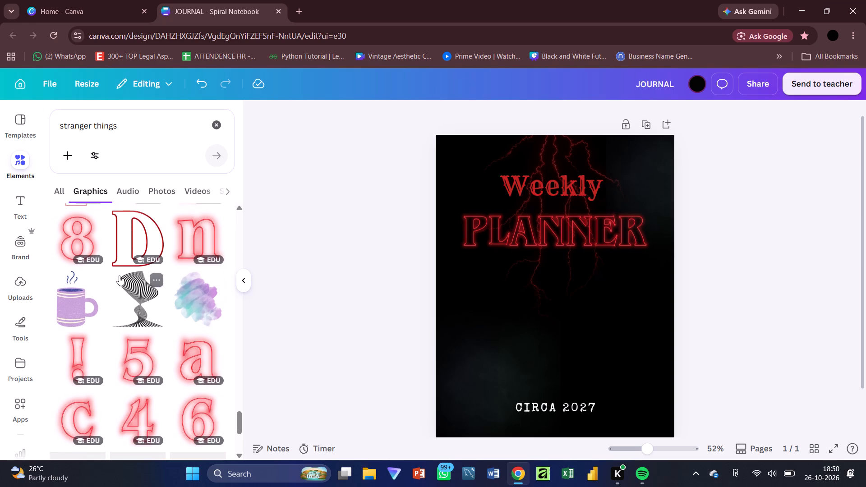
scroll(119, 276, "down", 5)
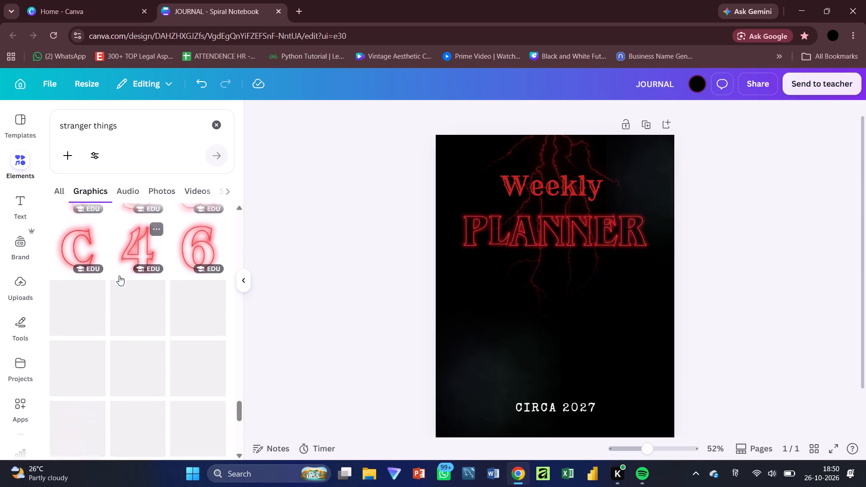
scroll(119, 276, "down", 2)
scroll(119, 276, "right", 1)
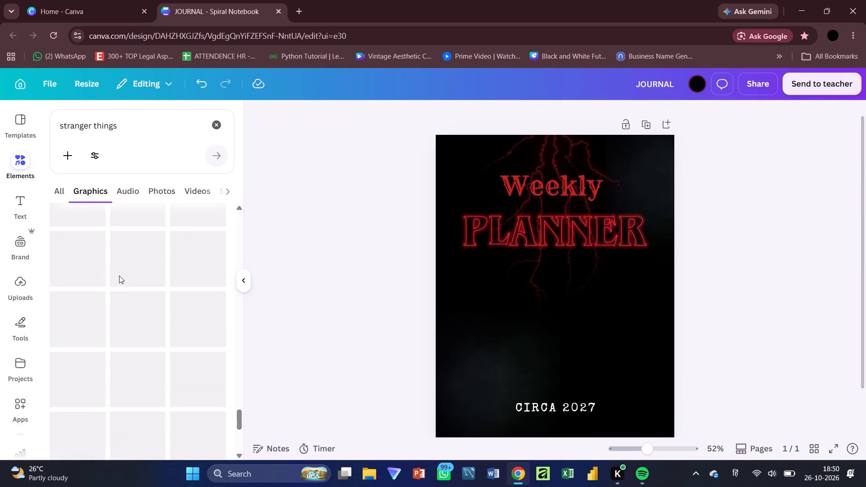
scroll(119, 276, "down", 1)
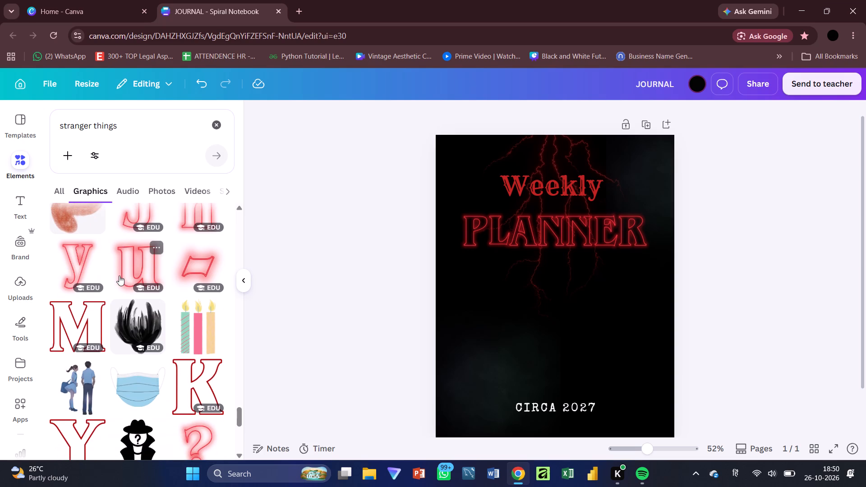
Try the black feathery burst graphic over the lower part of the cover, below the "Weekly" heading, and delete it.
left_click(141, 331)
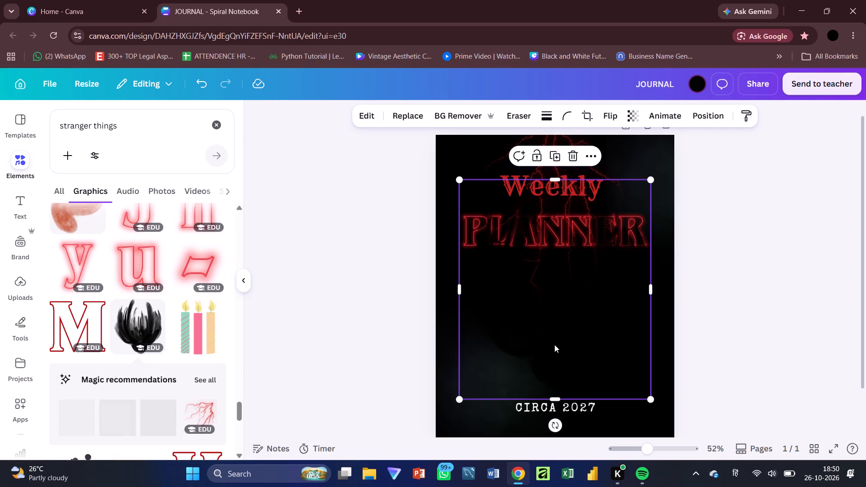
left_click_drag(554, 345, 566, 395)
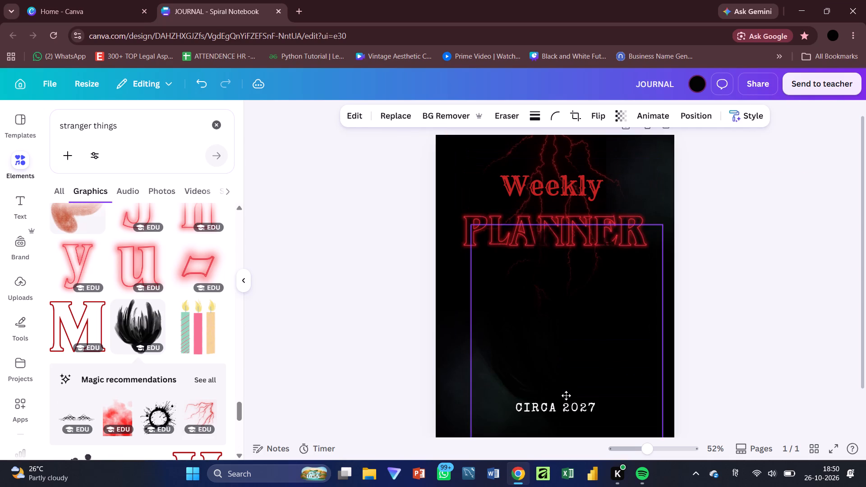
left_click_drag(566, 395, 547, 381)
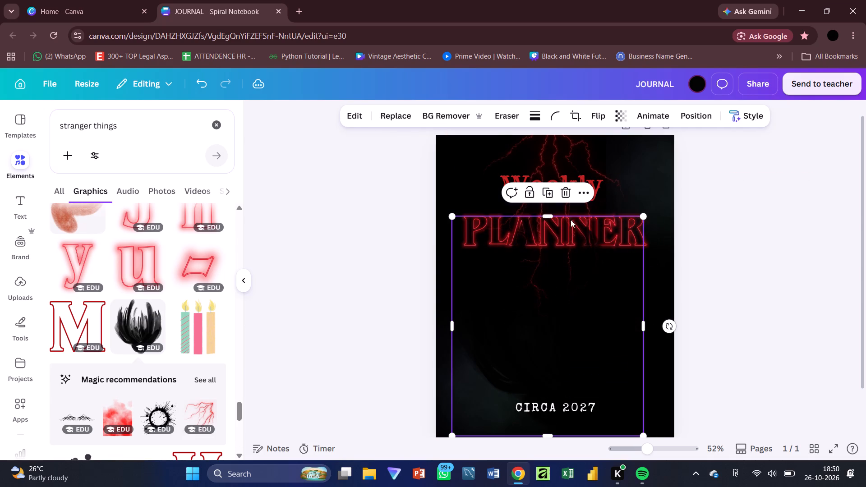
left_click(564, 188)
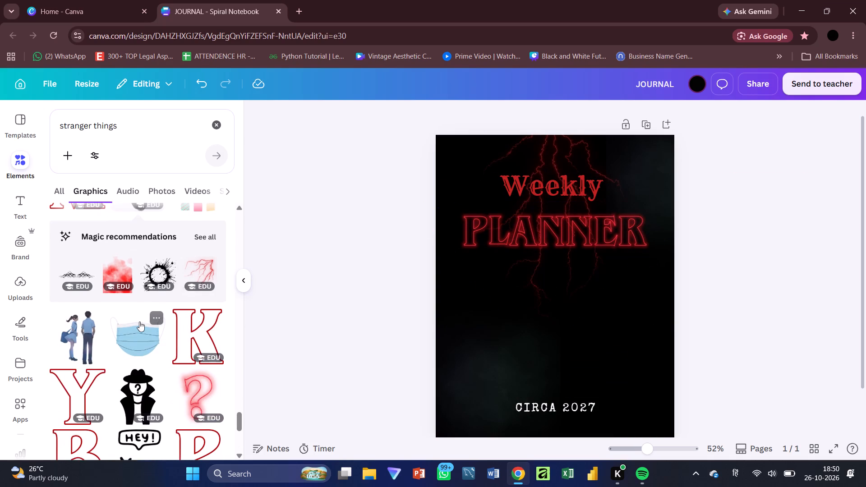
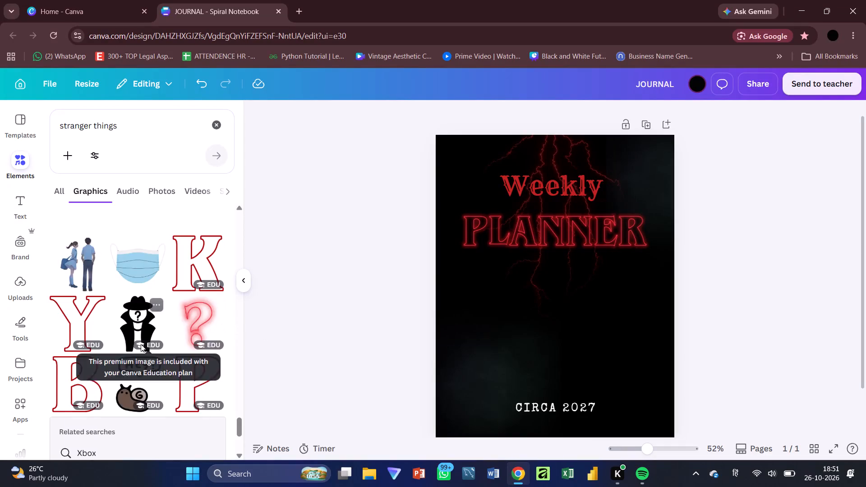
Check the photo results for "stranger things" for a suitable cover image, and clear the element search.
scroll(141, 344, "right", 1)
scroll(143, 196, "up", 3)
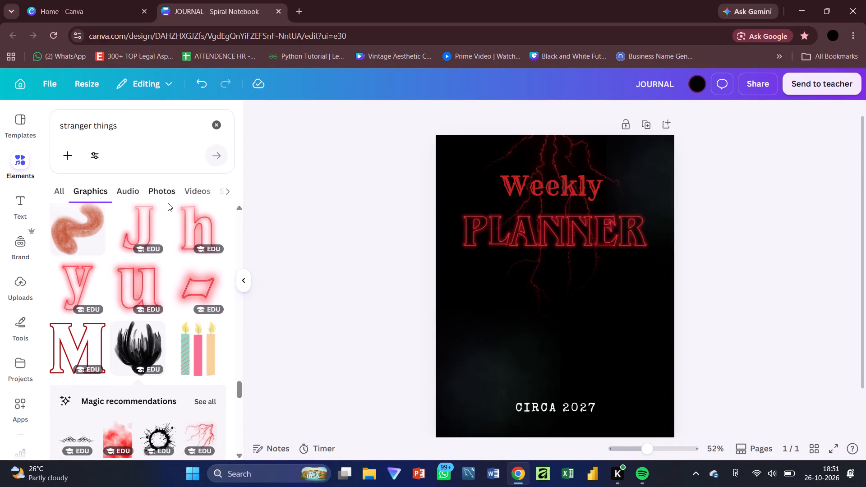
left_click(168, 203)
left_click(164, 191)
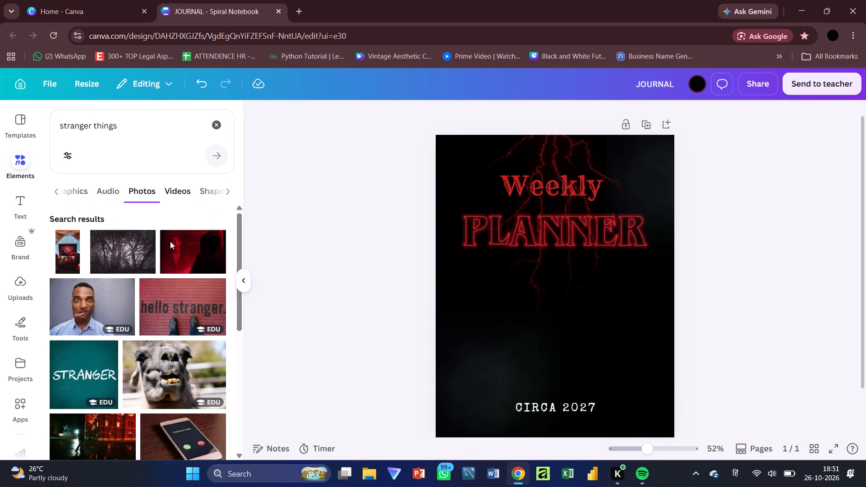
left_click(22, 168)
left_click(60, 194)
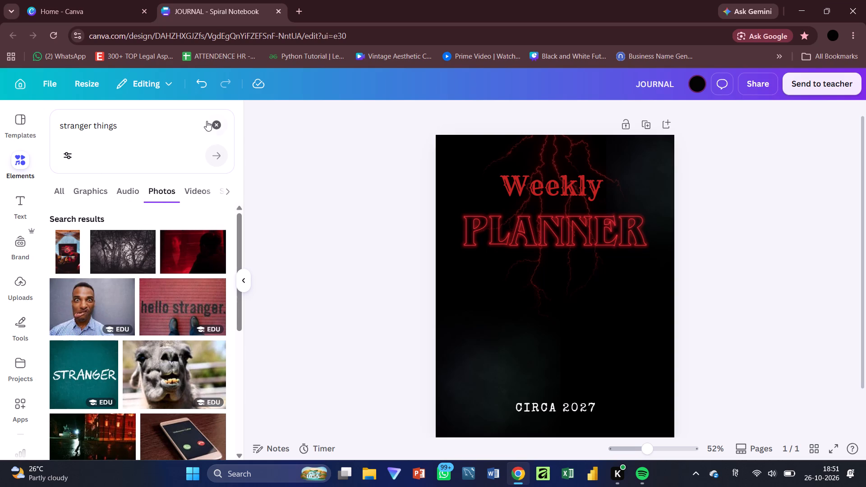
left_click(214, 129)
left_click(282, 153)
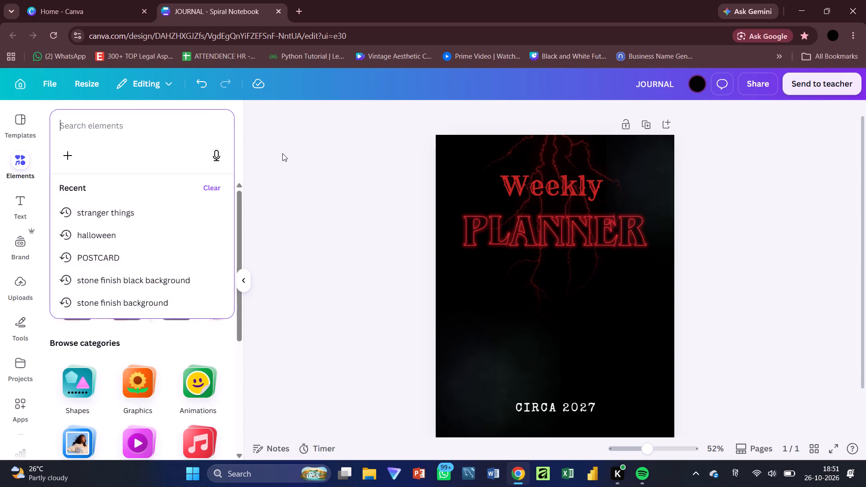
Browse the element categories, including the Graphics collection, for another decoration that suits the planner cover.
scroll(187, 207, "up", 6)
scroll(187, 207, "down", 1)
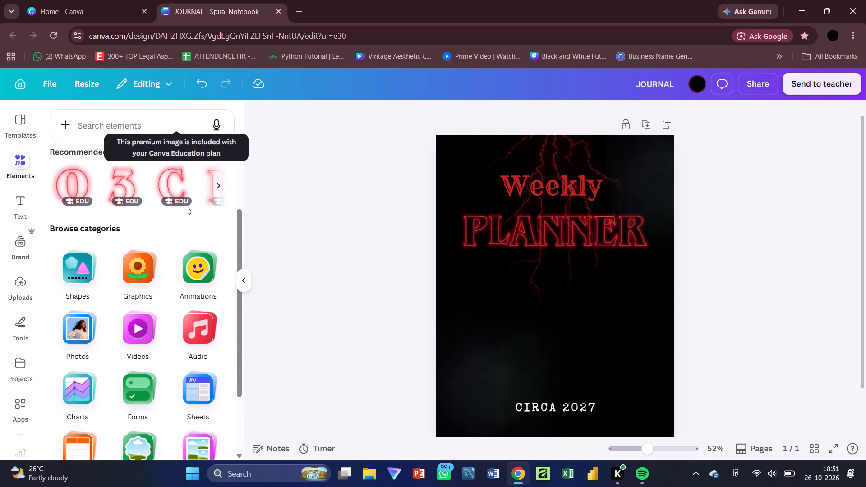
scroll(187, 207, "down", 3)
scroll(187, 207, "up", 1)
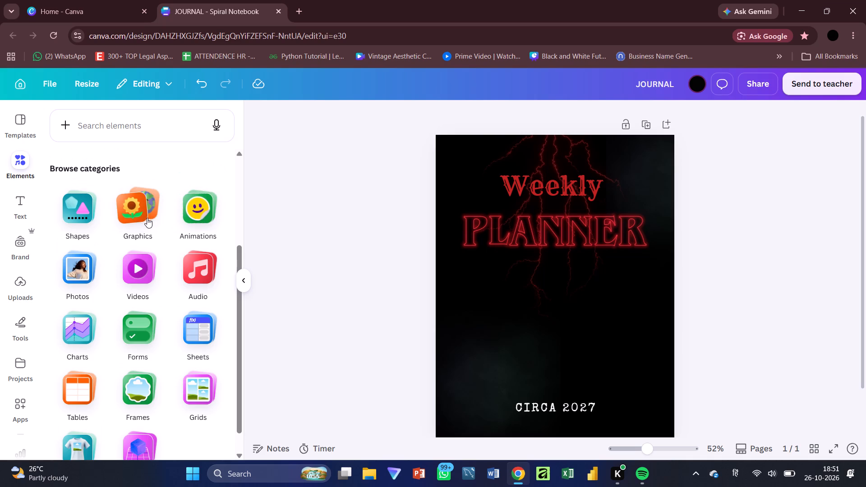
left_click(147, 218)
scroll(97, 266, "down", 2)
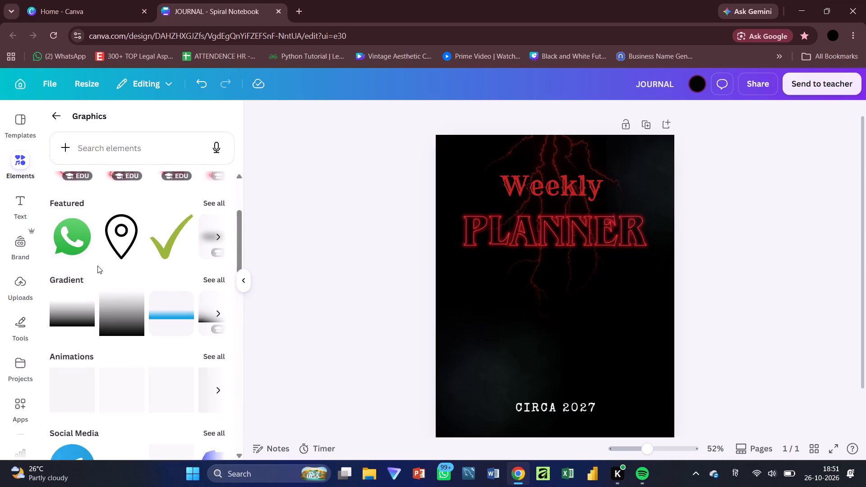
scroll(97, 266, "up", 1)
left_click(60, 121)
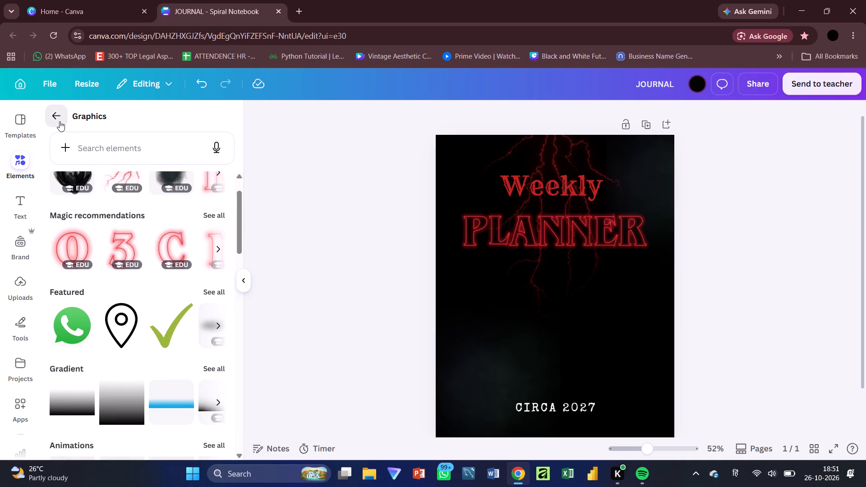
scroll(101, 254, "down", 1)
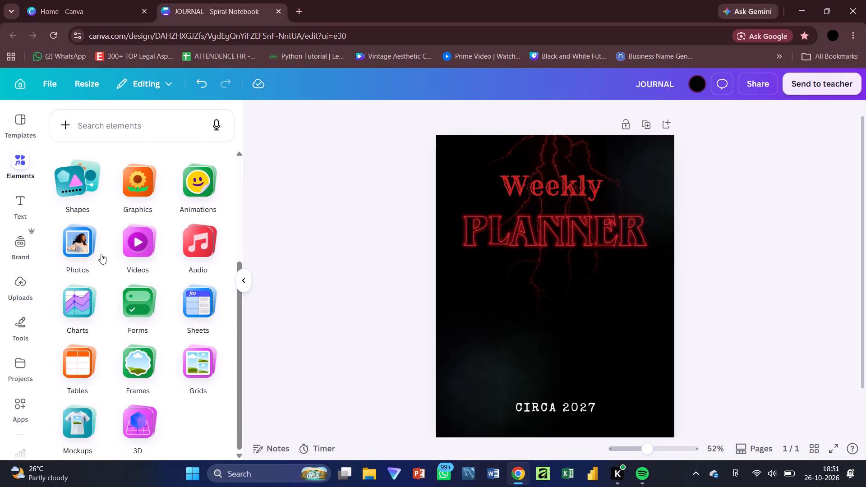
scroll(101, 254, "down", 1)
scroll(101, 254, "up", 2)
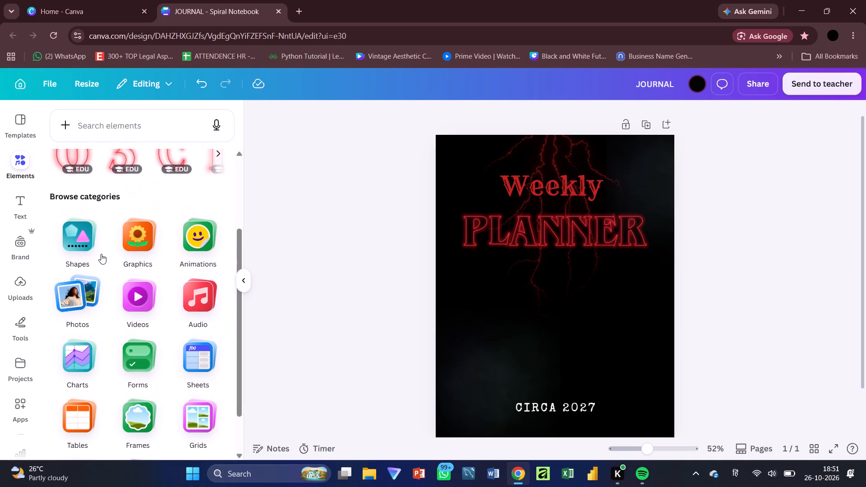
Look through the shape library, including the full set of banner shapes, for a shape to decorate the cover.
left_click(87, 249)
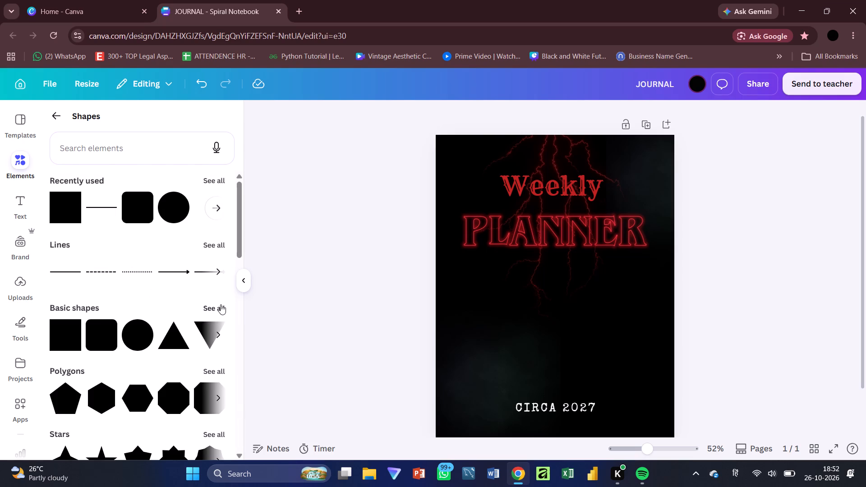
scroll(221, 304, "down", 1)
scroll(175, 355, "down", 3)
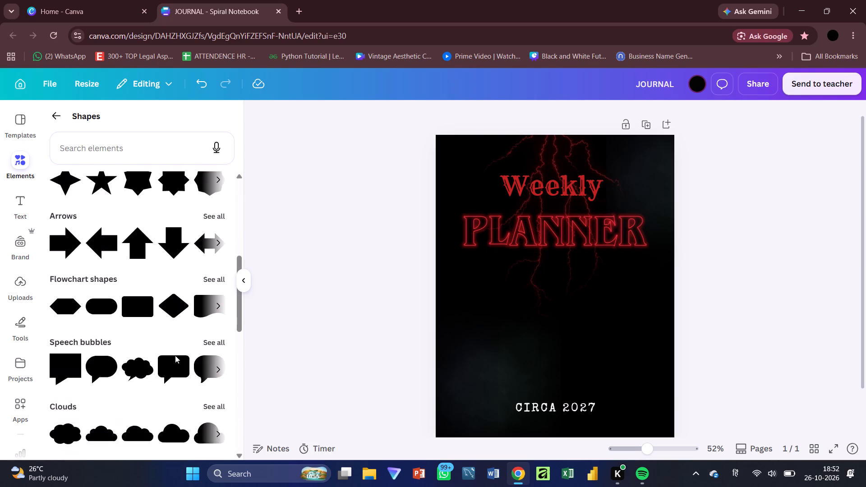
scroll(175, 355, "down", 2)
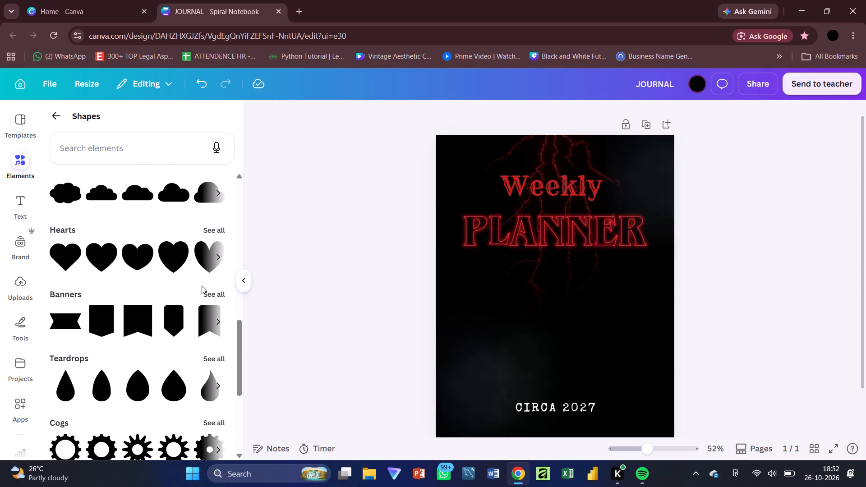
left_click(211, 293)
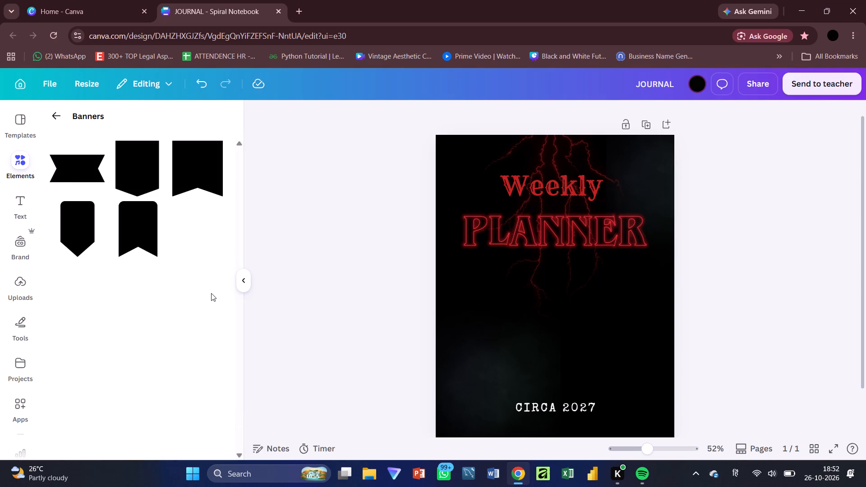
left_click(55, 114)
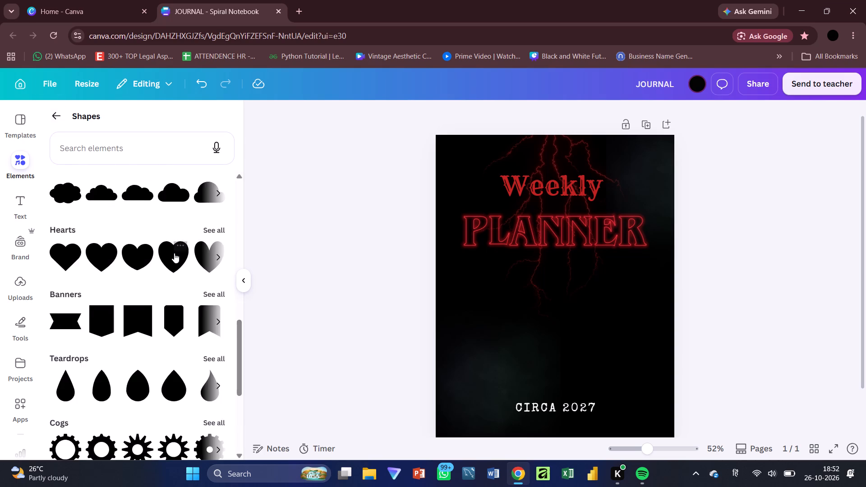
scroll(174, 253, "down", 5)
scroll(174, 253, "up", 16)
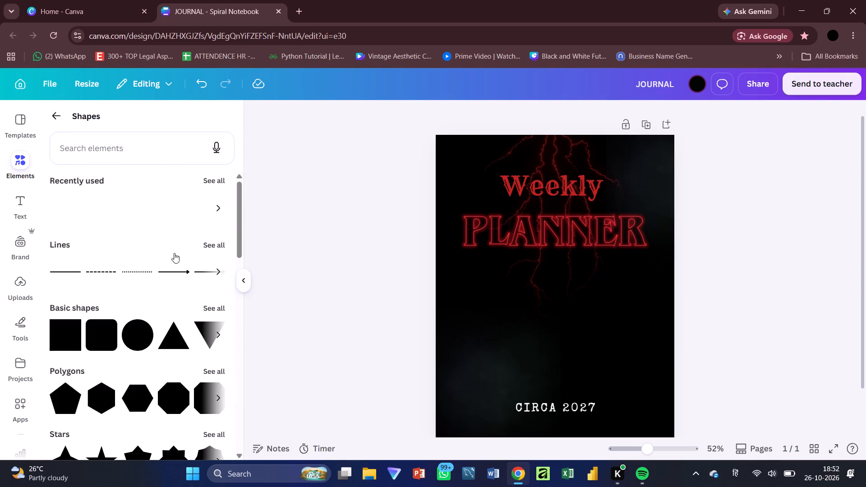
Examine the full set of basic shapes for one that suits the cover.
left_click(213, 307)
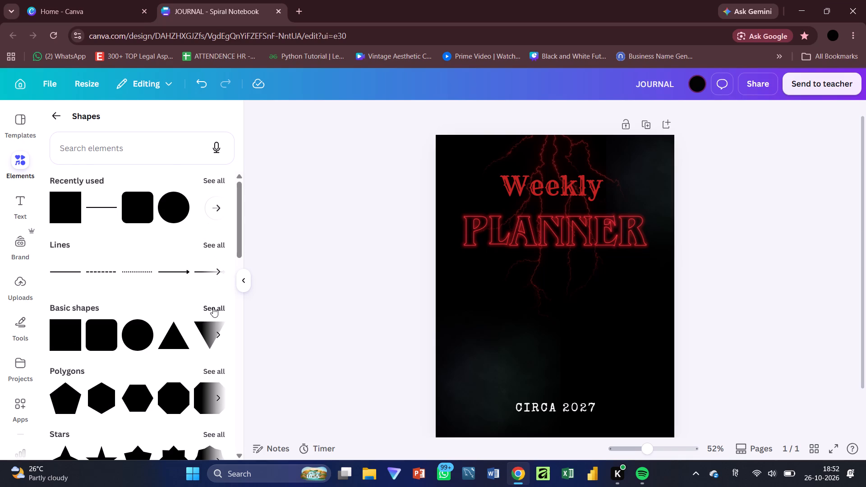
scroll(108, 328, "down", 3)
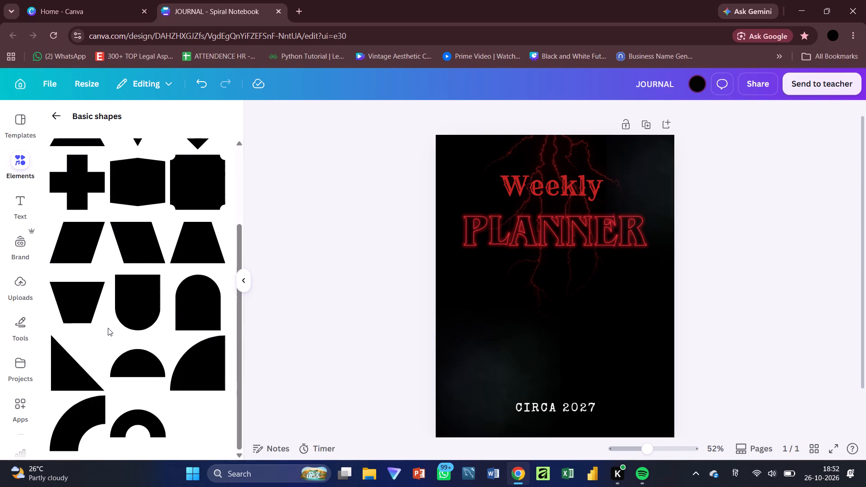
scroll(108, 328, "up", 1)
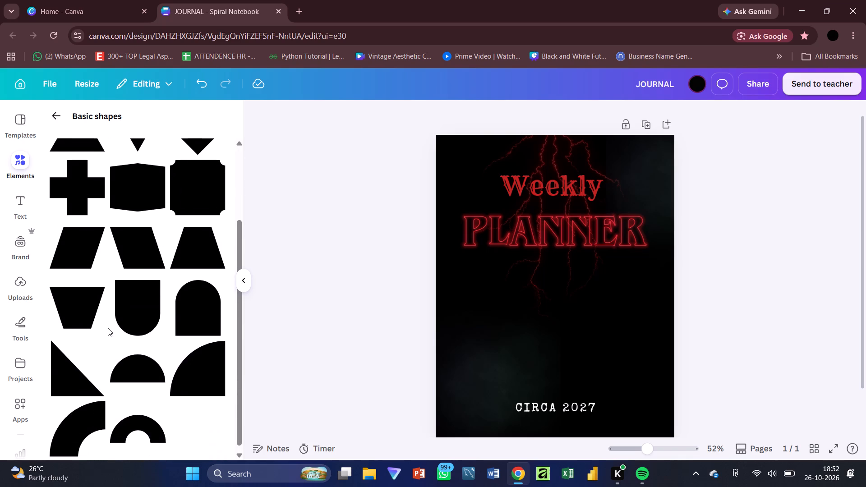
scroll(108, 328, "up", 1)
scroll(108, 328, "right", 1)
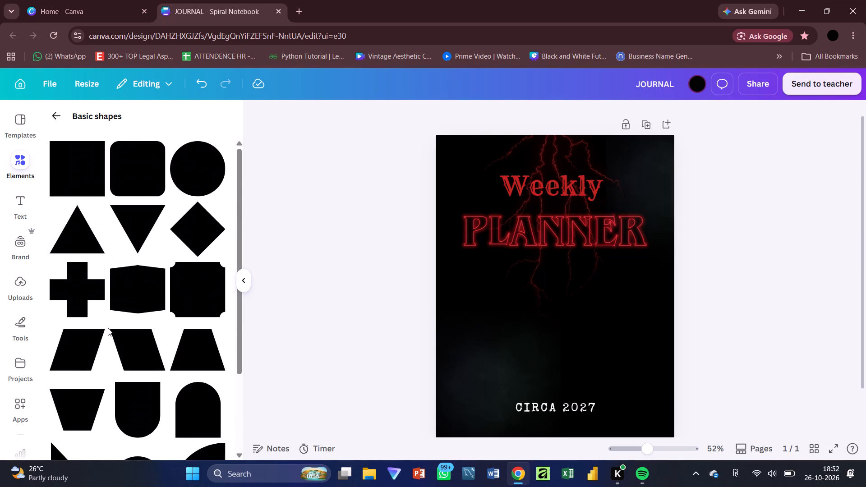
scroll(108, 328, "up", 1)
left_click(54, 109)
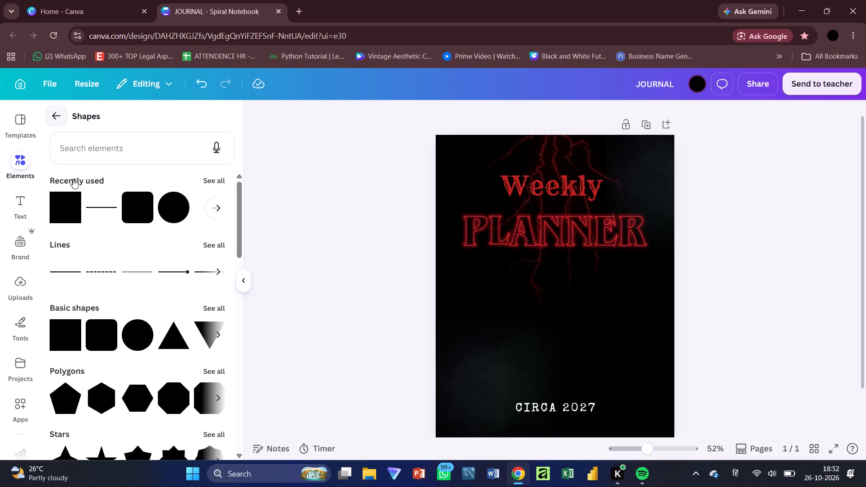
Examine the star shapes and the full set of arrow shapes for one that suits the cover.
scroll(116, 303, "down", 3)
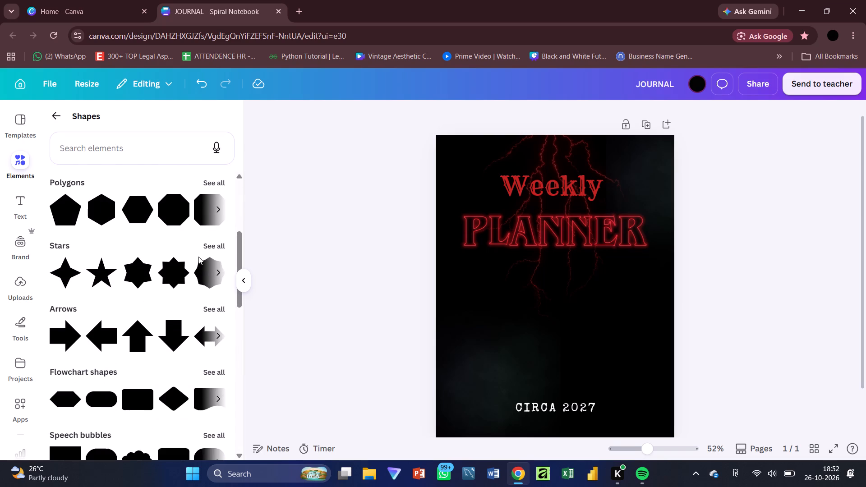
scroll(198, 257, "left", 2)
left_click(222, 275)
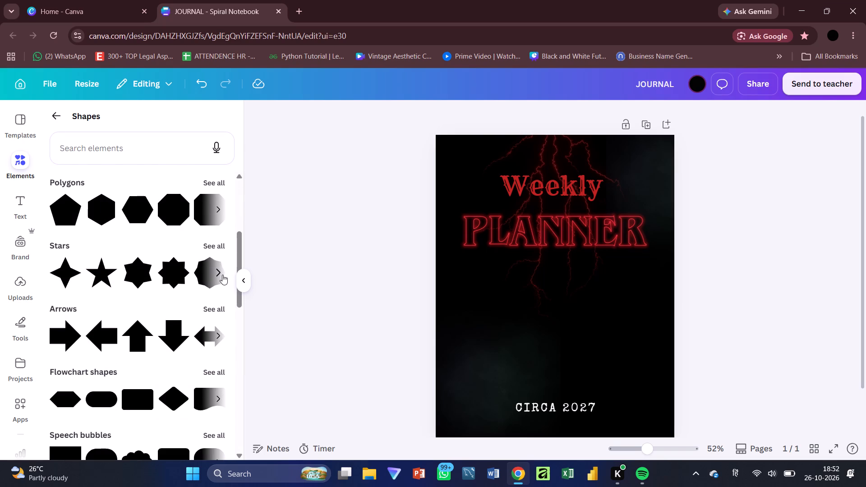
left_click(222, 275)
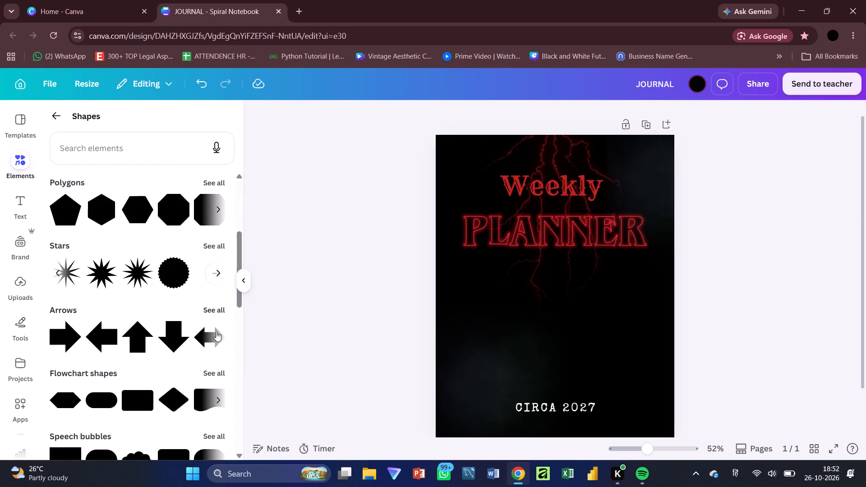
left_click(222, 335)
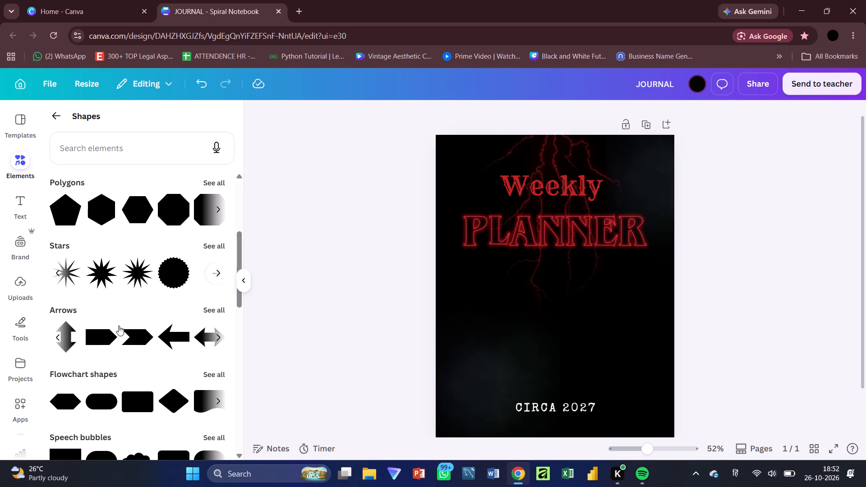
left_click(213, 305)
scroll(145, 333, "down", 1)
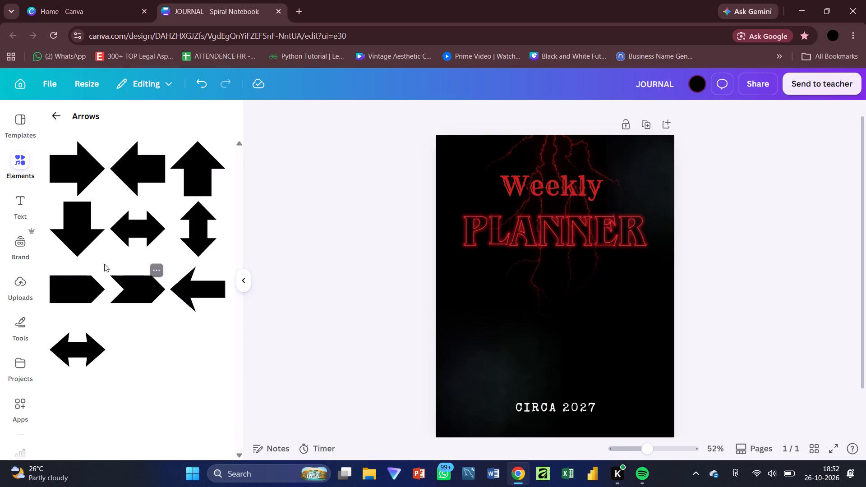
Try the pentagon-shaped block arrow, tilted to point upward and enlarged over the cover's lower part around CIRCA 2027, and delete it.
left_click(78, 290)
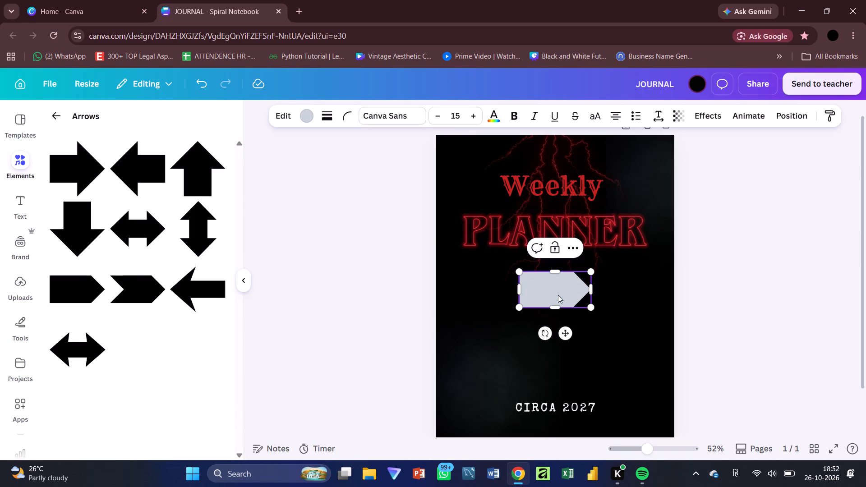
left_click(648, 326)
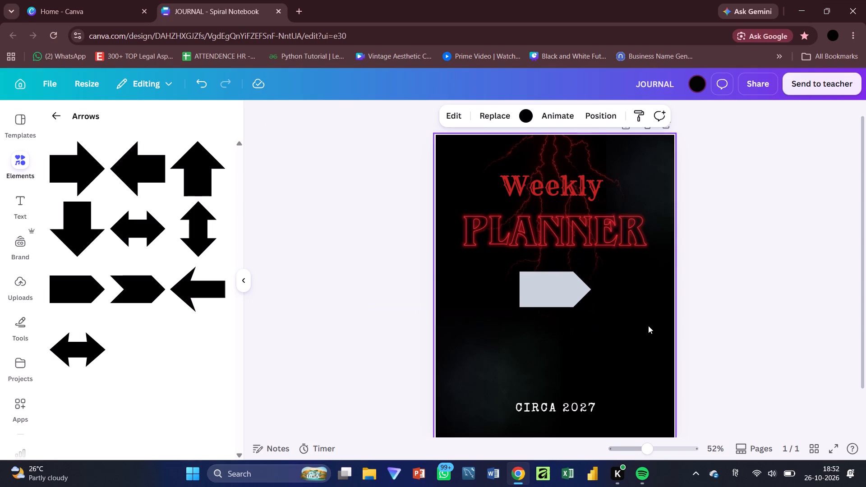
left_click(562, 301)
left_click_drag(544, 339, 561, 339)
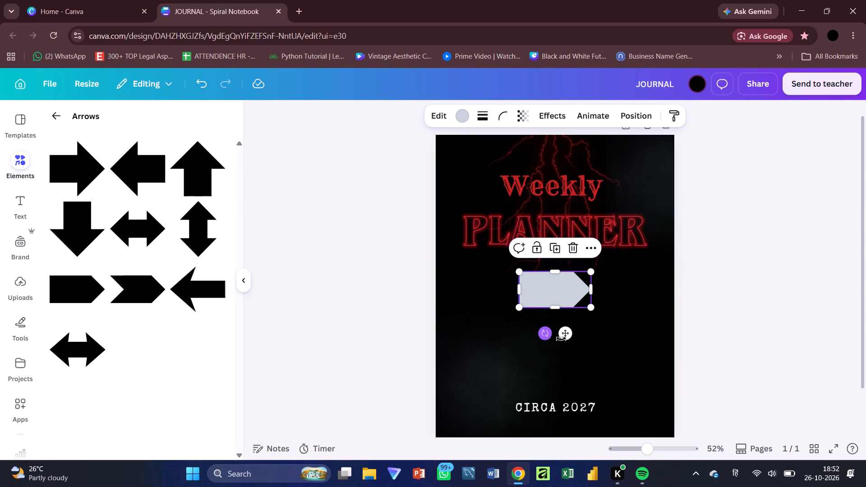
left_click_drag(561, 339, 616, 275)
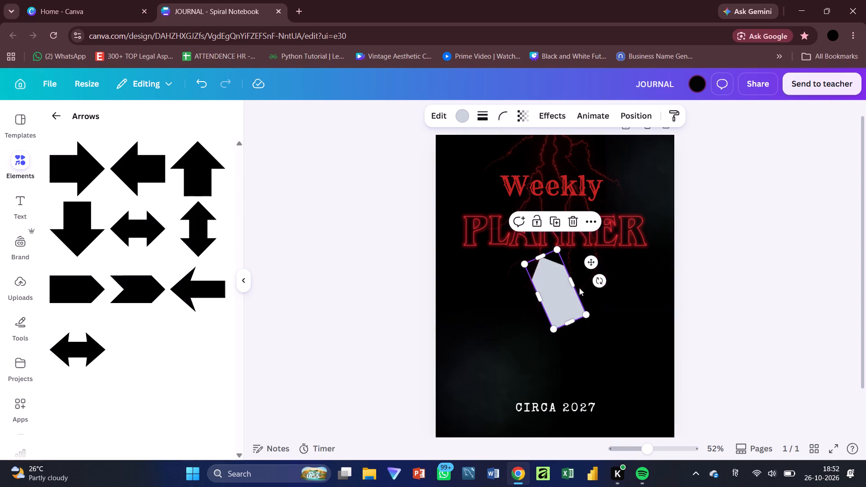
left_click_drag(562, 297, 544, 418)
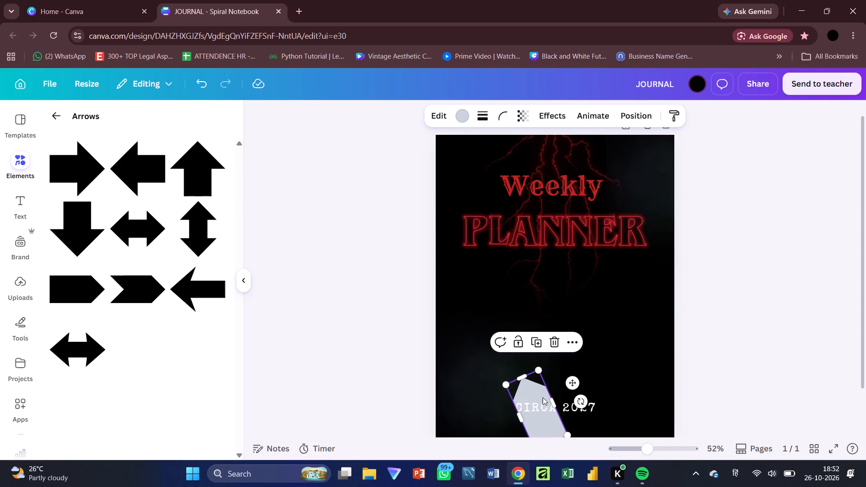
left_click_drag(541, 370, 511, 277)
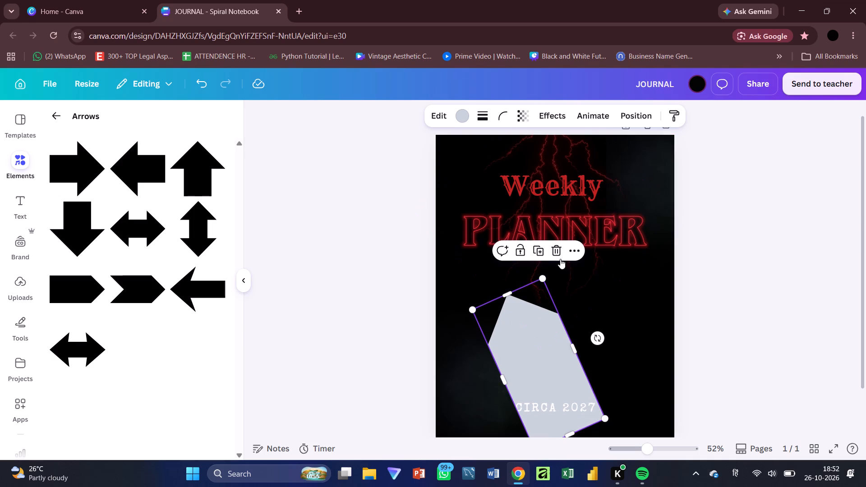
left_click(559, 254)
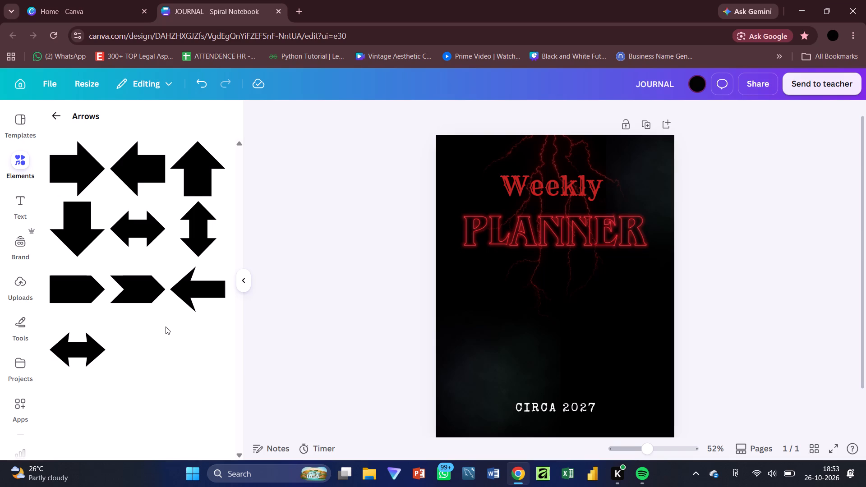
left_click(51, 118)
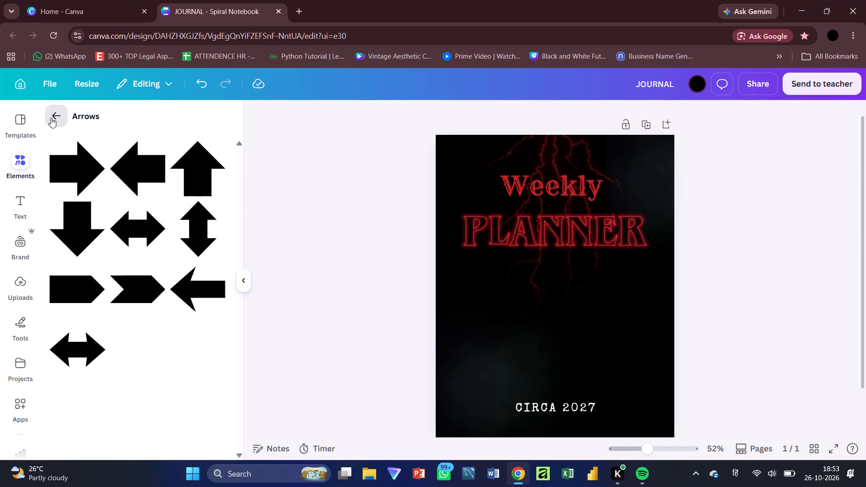
Examine the full sets of flowchart and banner shapes and the remaining shape categories for one that suits the cover.
scroll(104, 266, "down", 1)
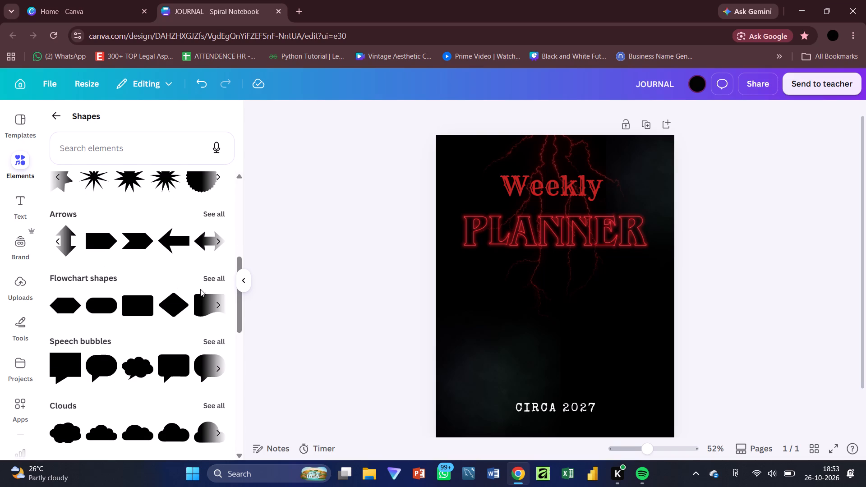
left_click(218, 273)
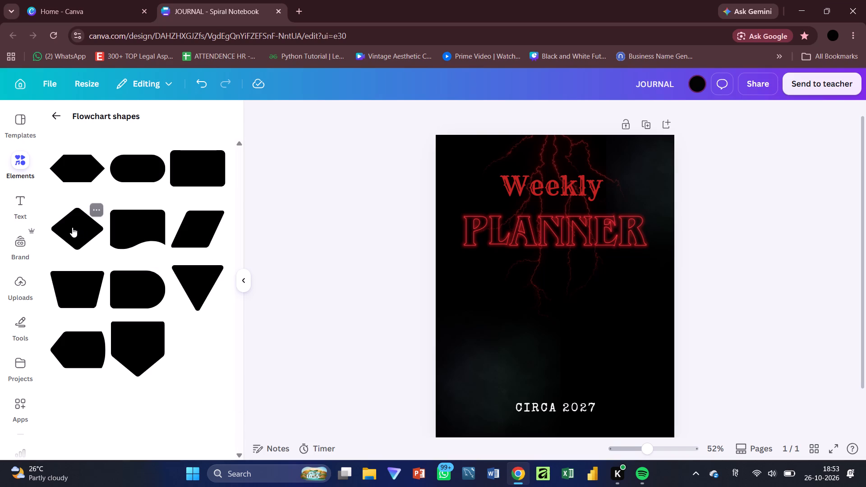
left_click(54, 109)
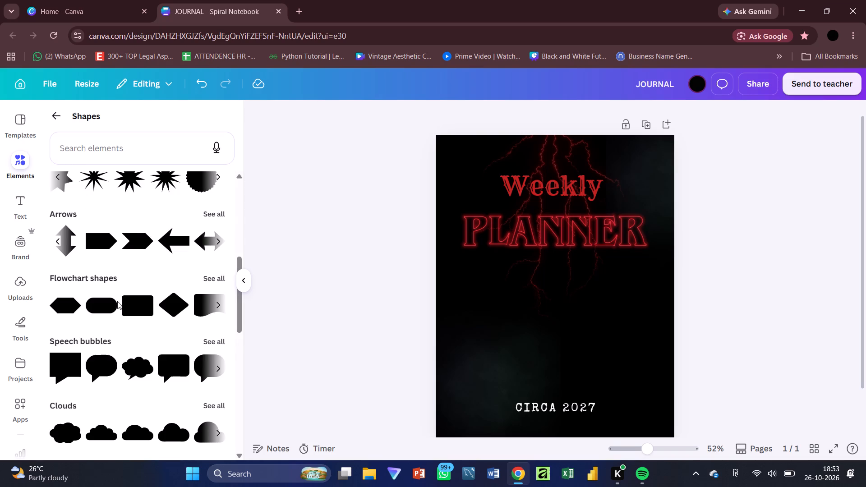
scroll(117, 301, "down", 6)
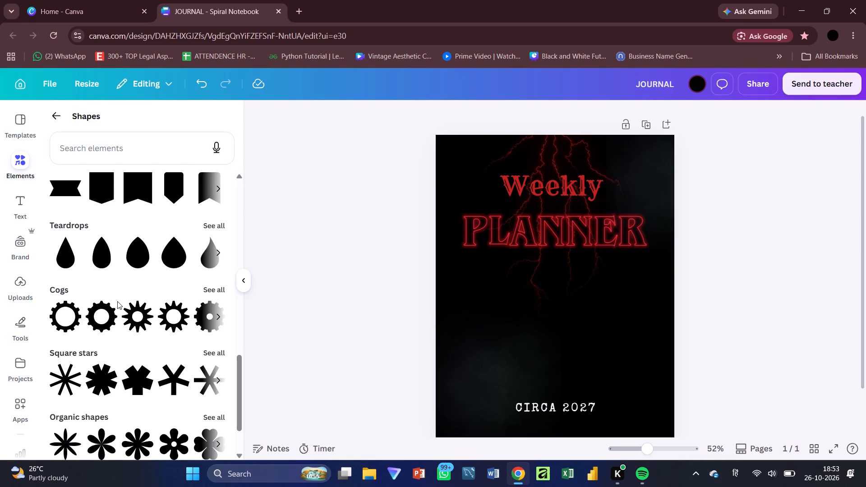
scroll(117, 301, "up", 1)
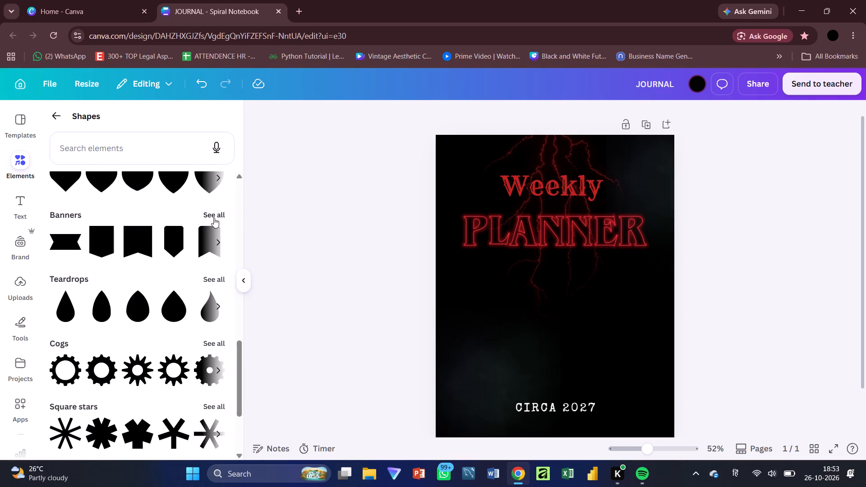
left_click(214, 218)
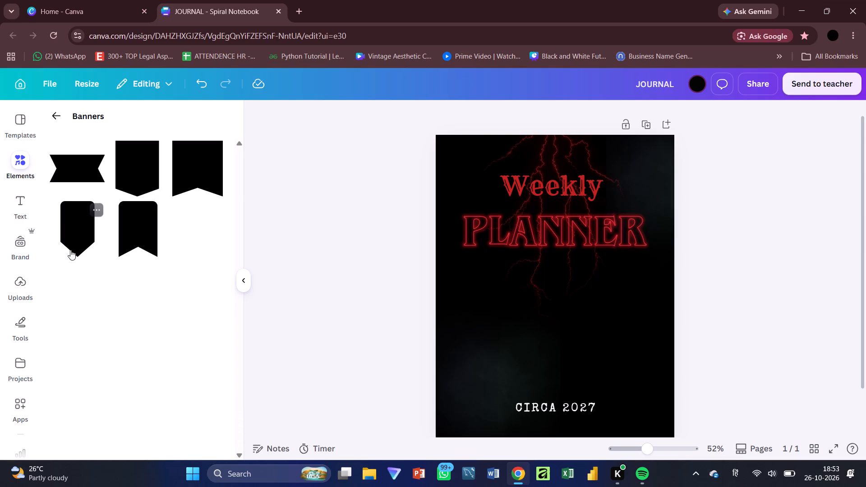
left_click(62, 120)
scroll(138, 294, "down", 1)
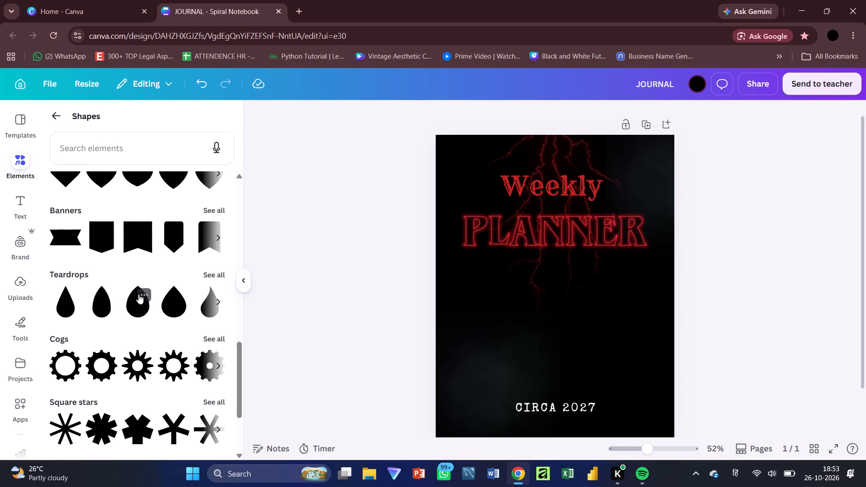
scroll(138, 294, "down", 4)
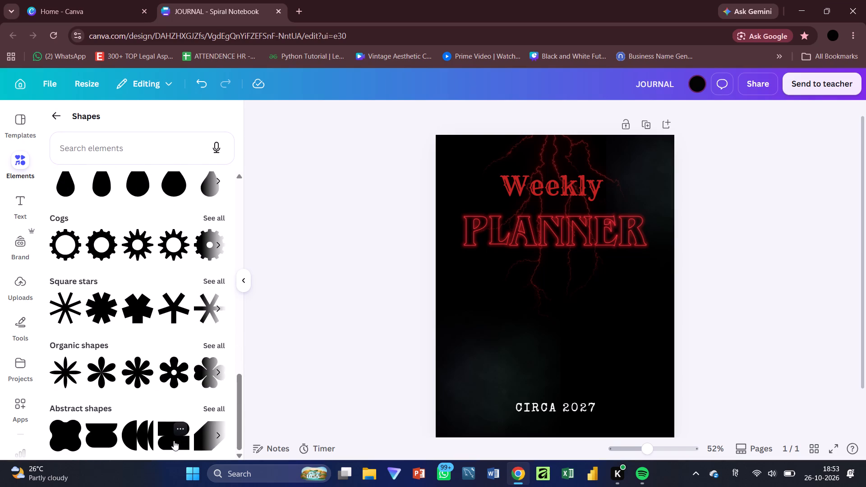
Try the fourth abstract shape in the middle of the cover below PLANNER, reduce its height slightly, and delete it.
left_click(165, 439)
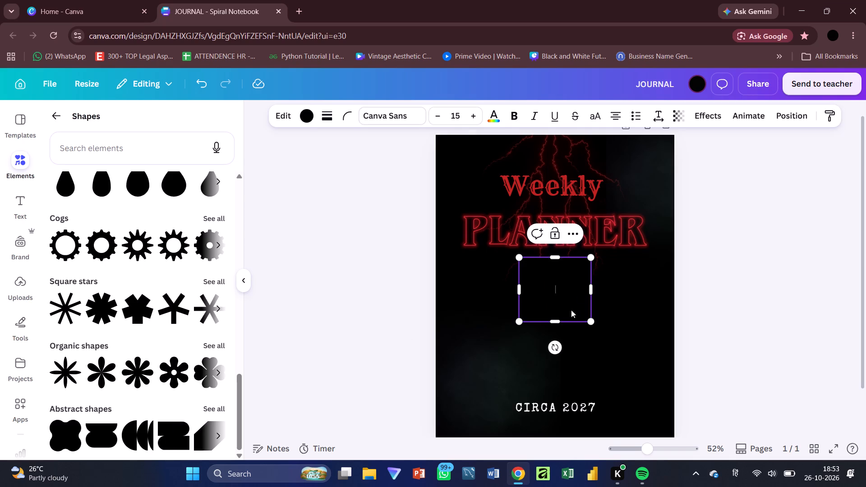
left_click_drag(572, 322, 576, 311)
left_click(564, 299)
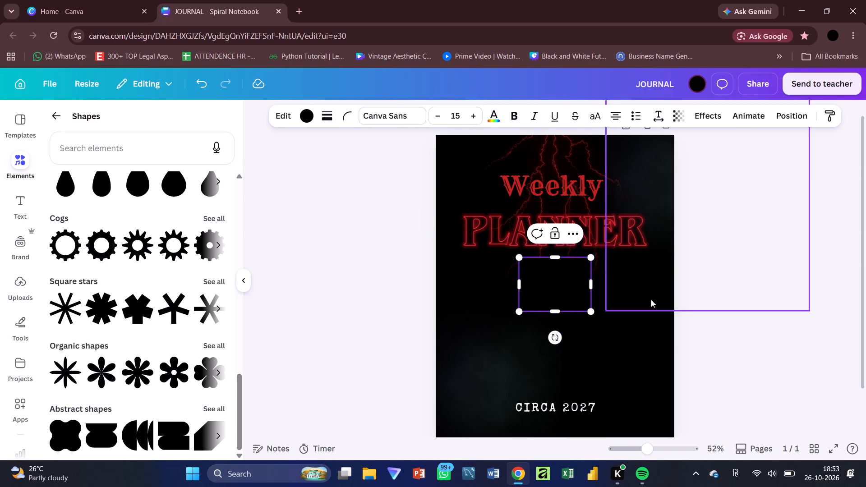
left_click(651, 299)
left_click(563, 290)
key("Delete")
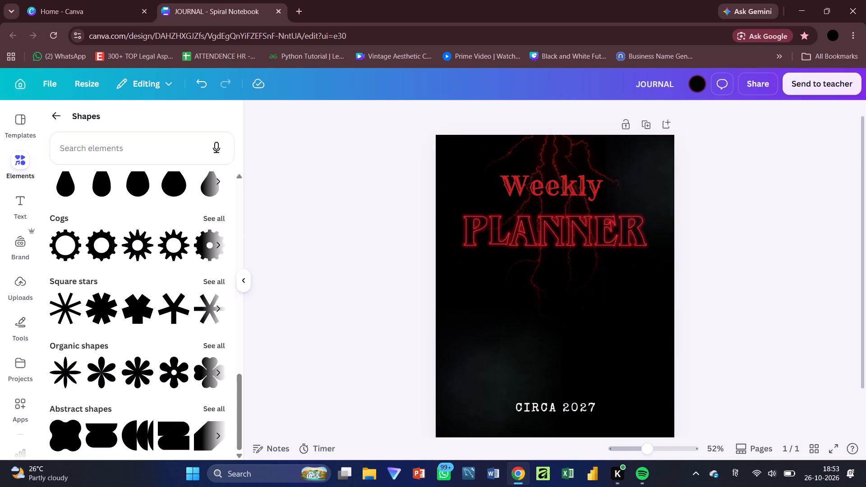
Add three new pages after the cover page.
left_click(570, 411)
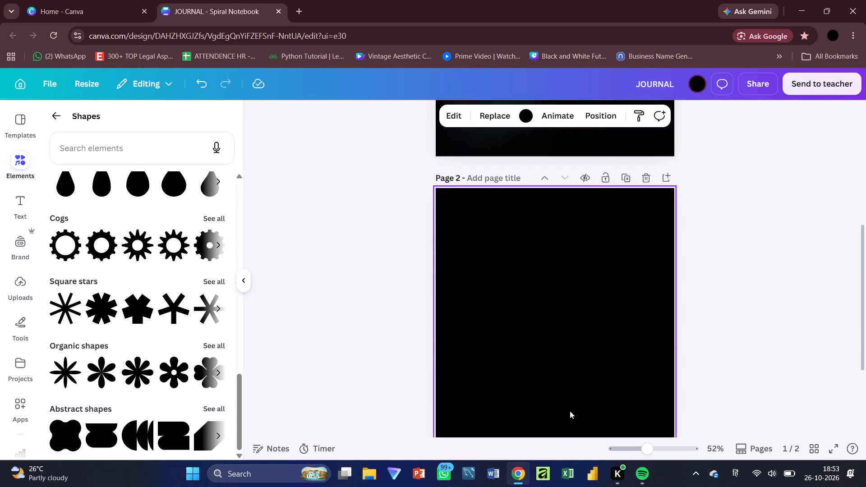
left_click(557, 416)
left_click(550, 419)
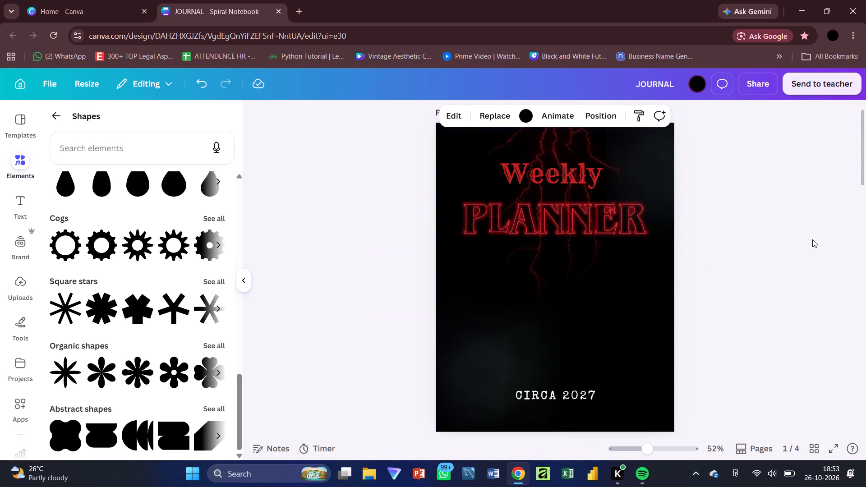
Change the text colour of the word Weekly on the cover to the darker red #A3110F.
left_click(549, 173)
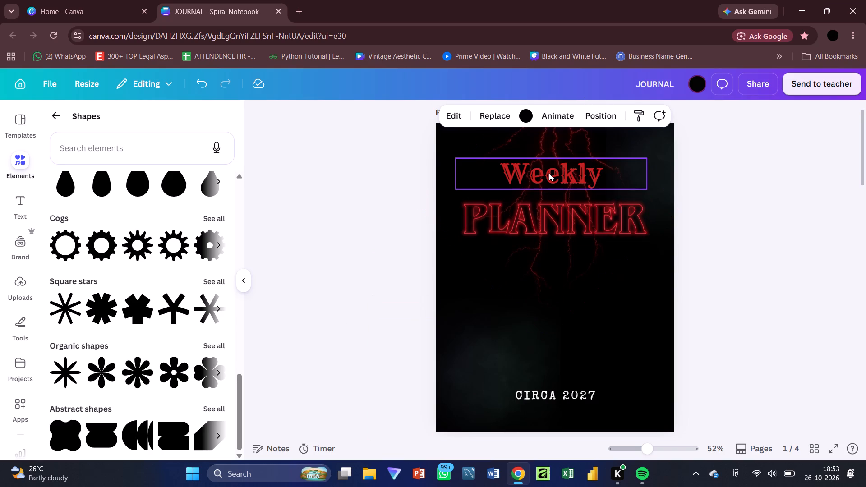
left_click(455, 115)
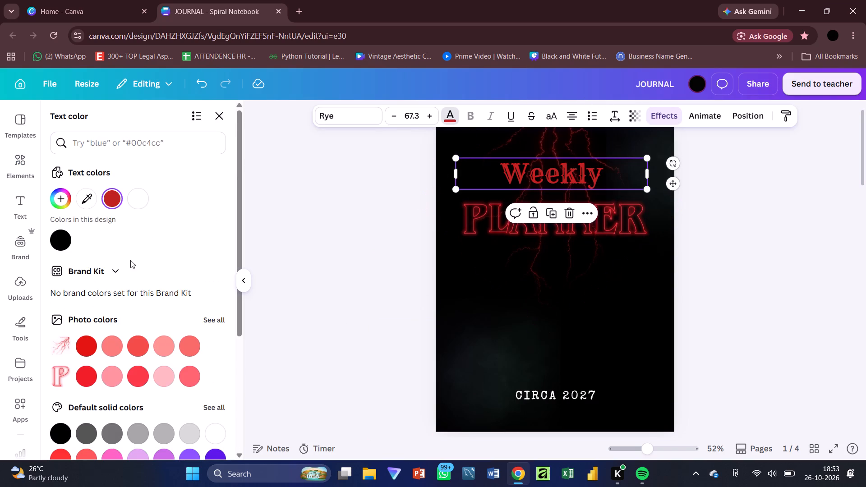
left_click(55, 198)
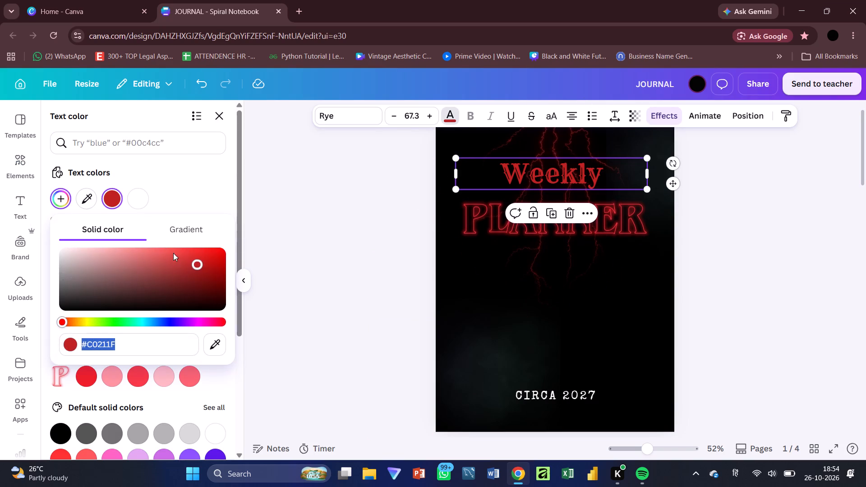
left_click(199, 277)
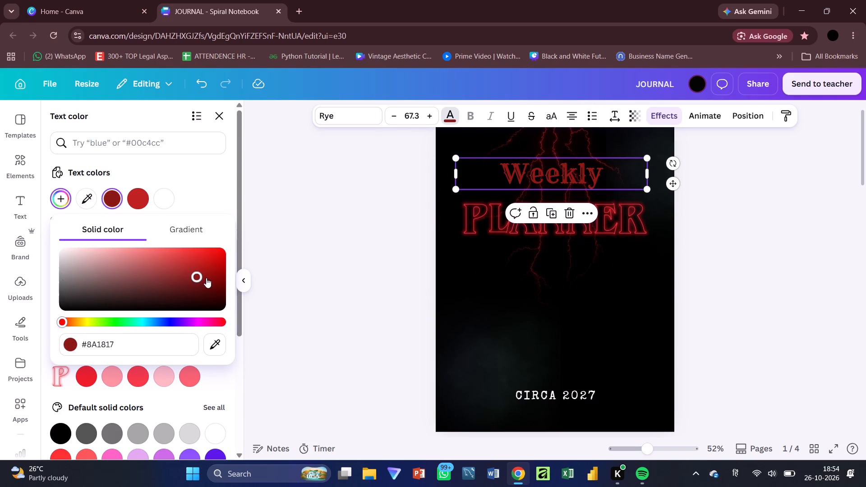
left_click_drag(207, 282, 210, 268)
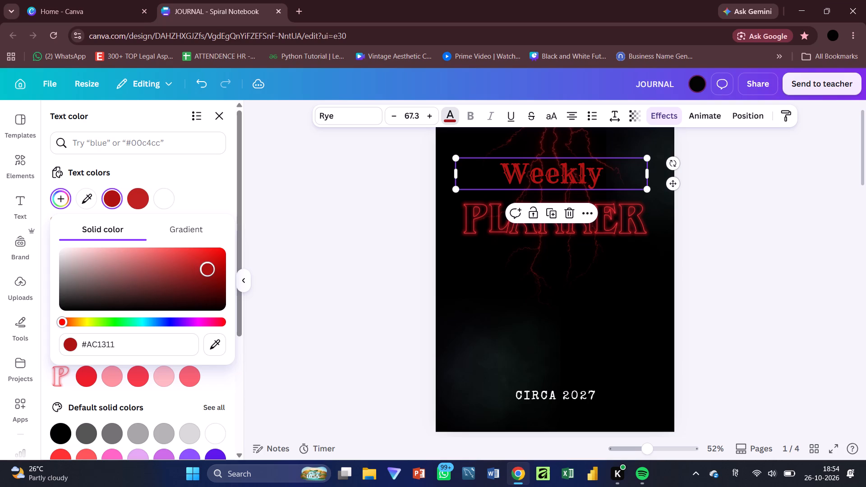
left_click_drag(210, 268, 211, 271)
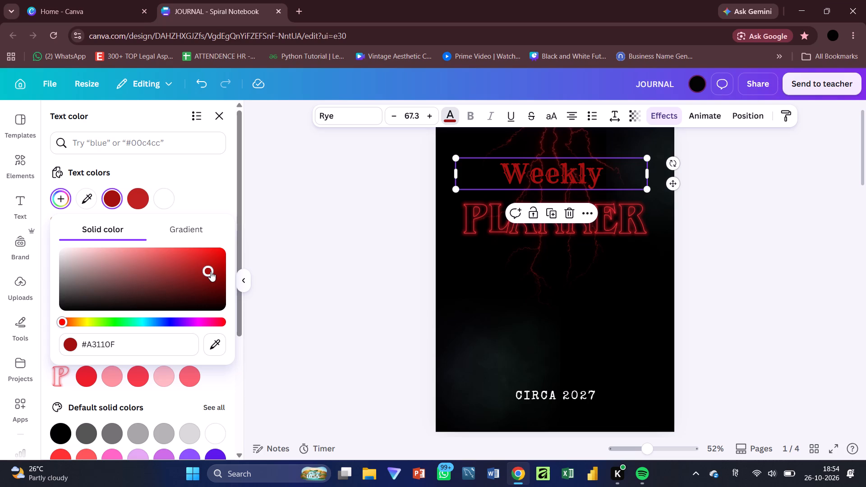
left_click(700, 293)
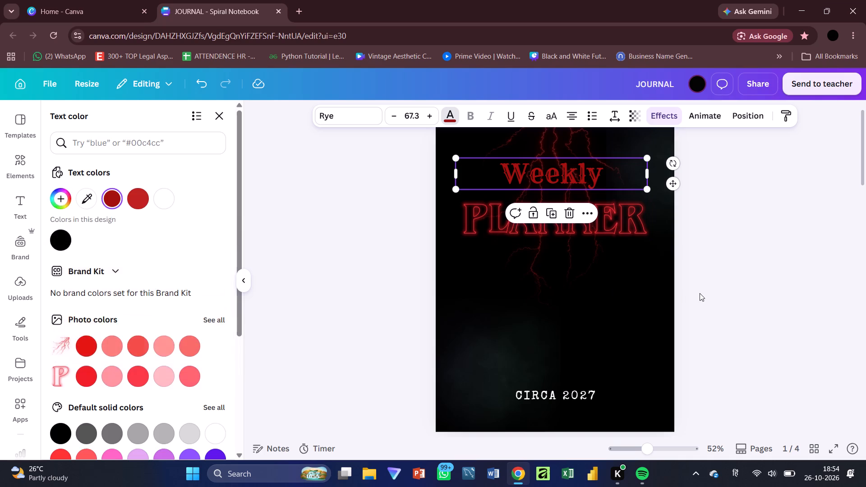
left_click(773, 233)
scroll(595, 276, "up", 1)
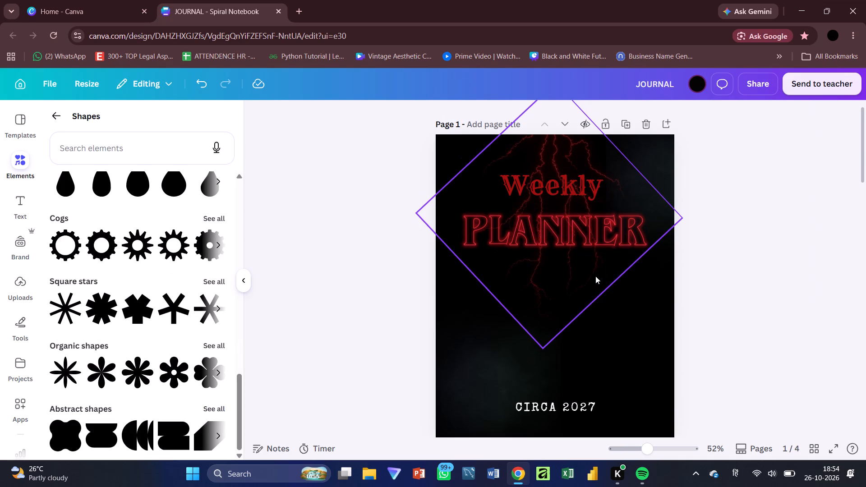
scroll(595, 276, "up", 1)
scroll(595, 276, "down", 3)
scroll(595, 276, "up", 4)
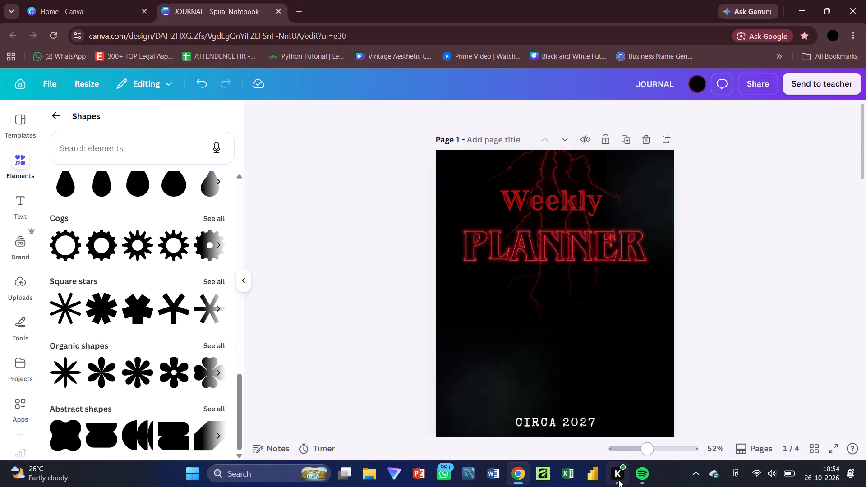